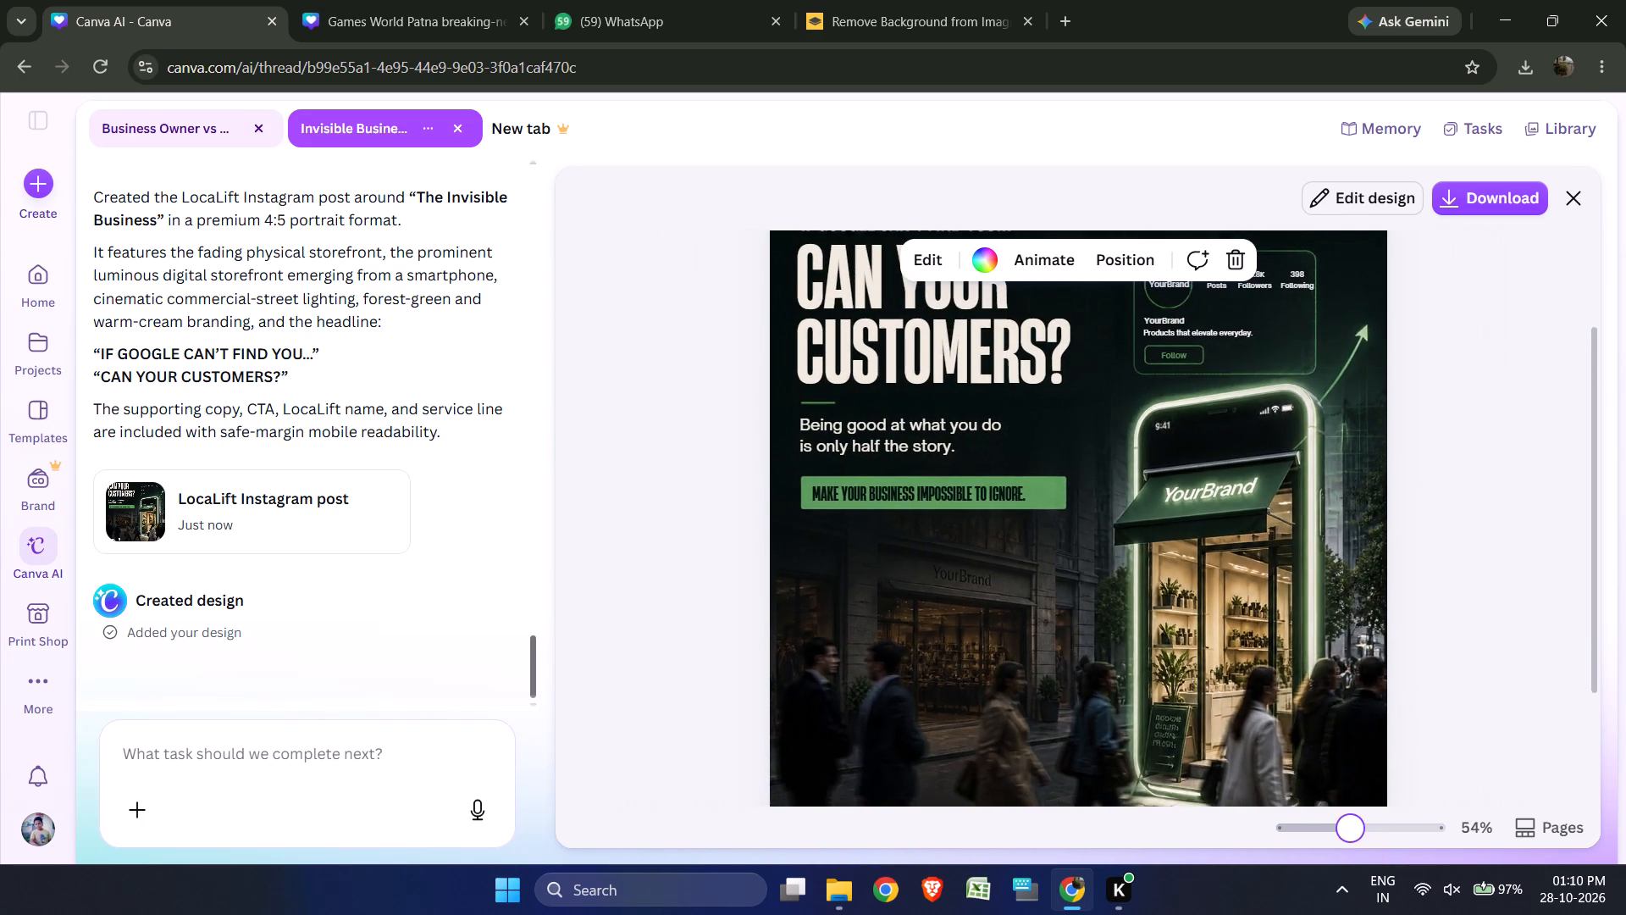
Examine the LocaLift Instagram post as a whole and its storefront artwork up close, undoing any accidental shift of the image.
drag(1350, 833, 1336, 831)
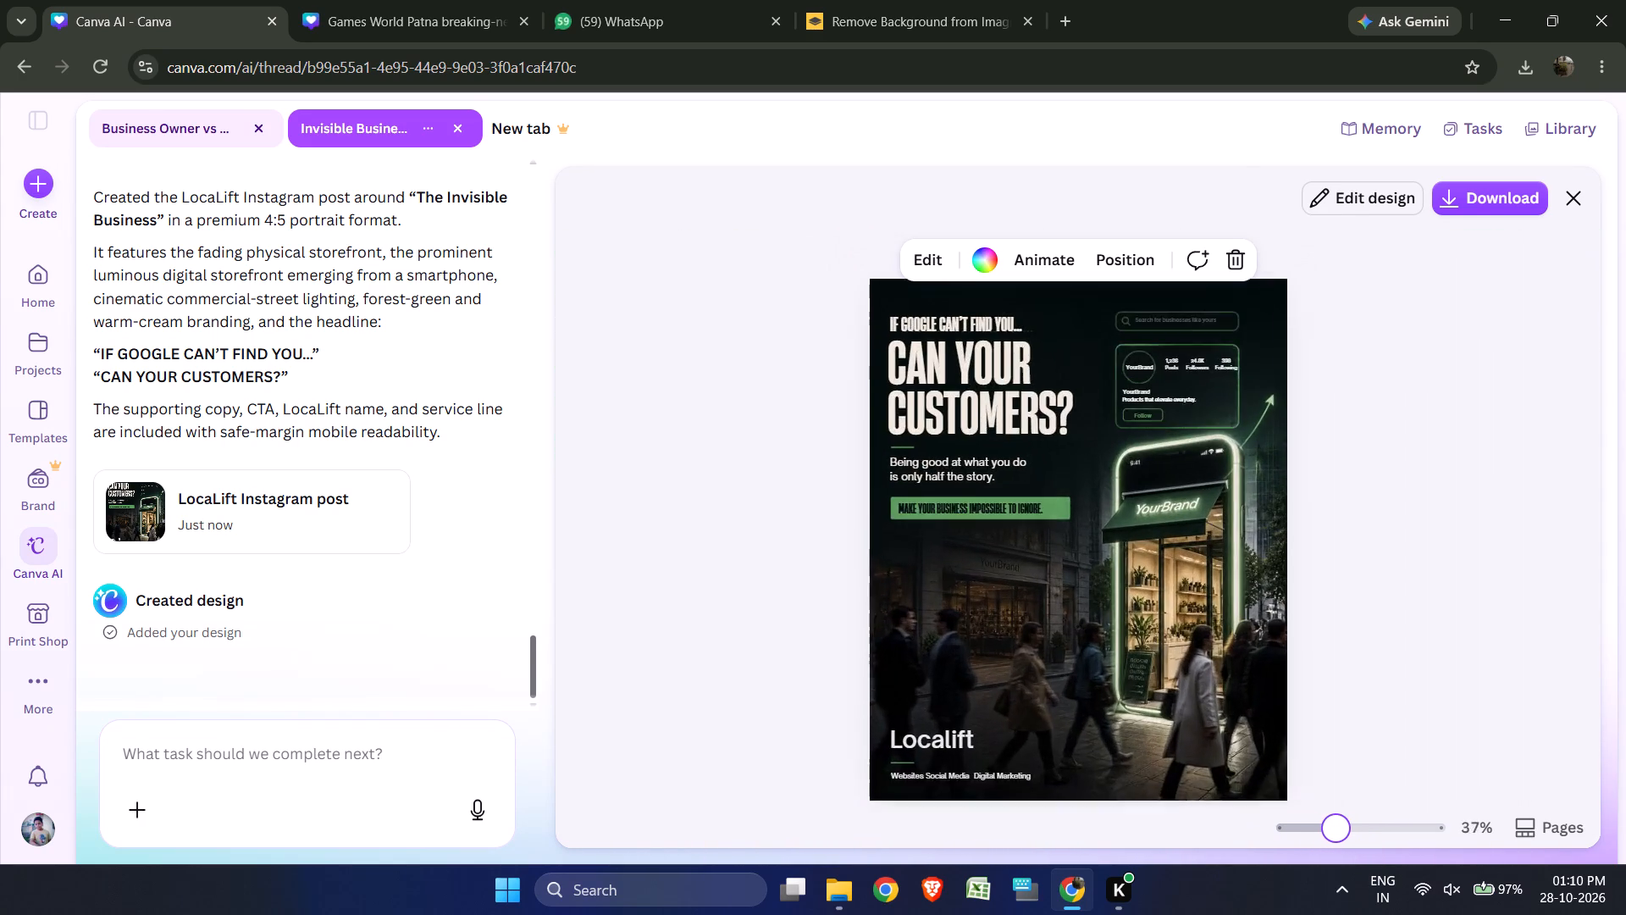
drag(1336, 831, 1385, 834)
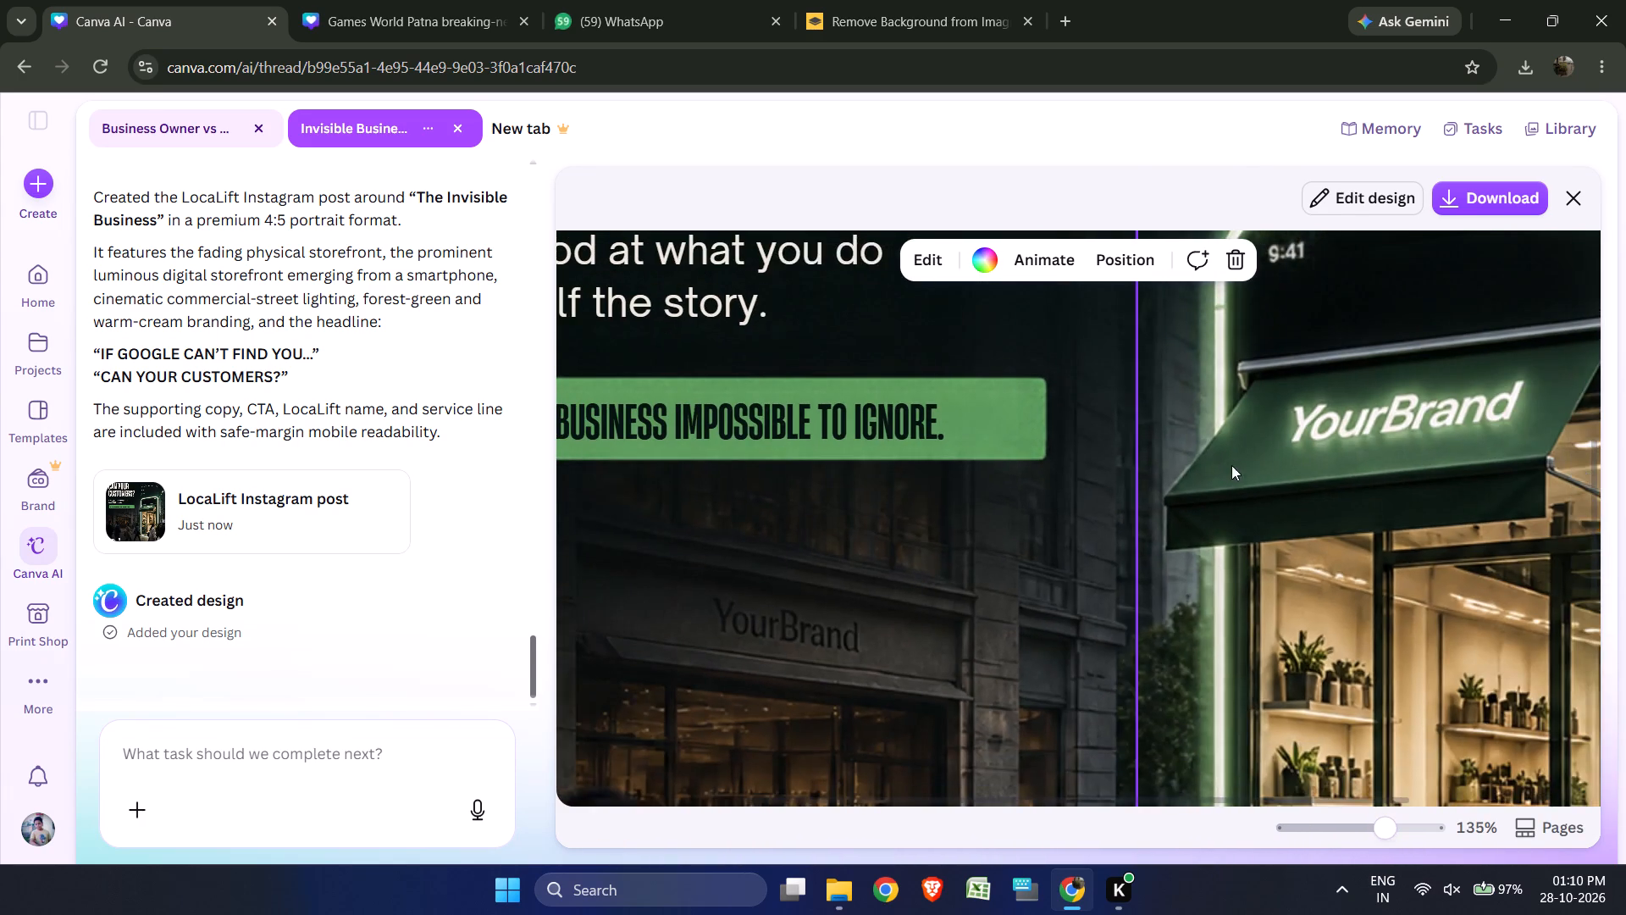
drag(1231, 458, 1141, 575)
key(ctrl+z)
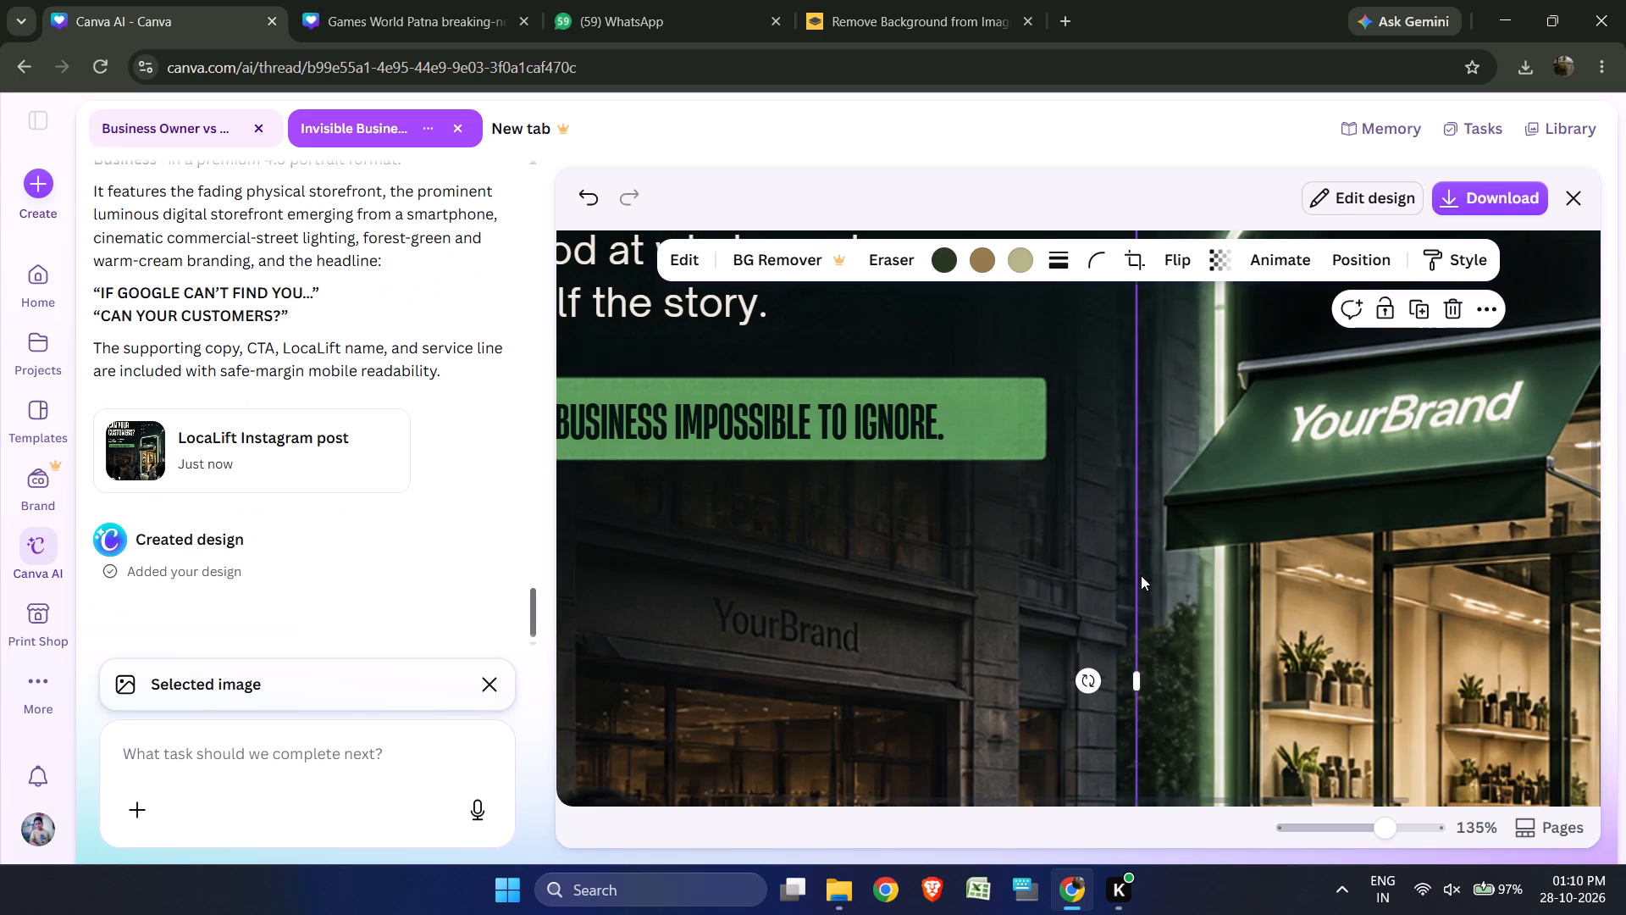
click(462, 537)
Review the overall layout of the LocaLift Instagram post, including the headline, profile card and phone storefront.
click(827, 605)
drag(976, 553, 921, 602)
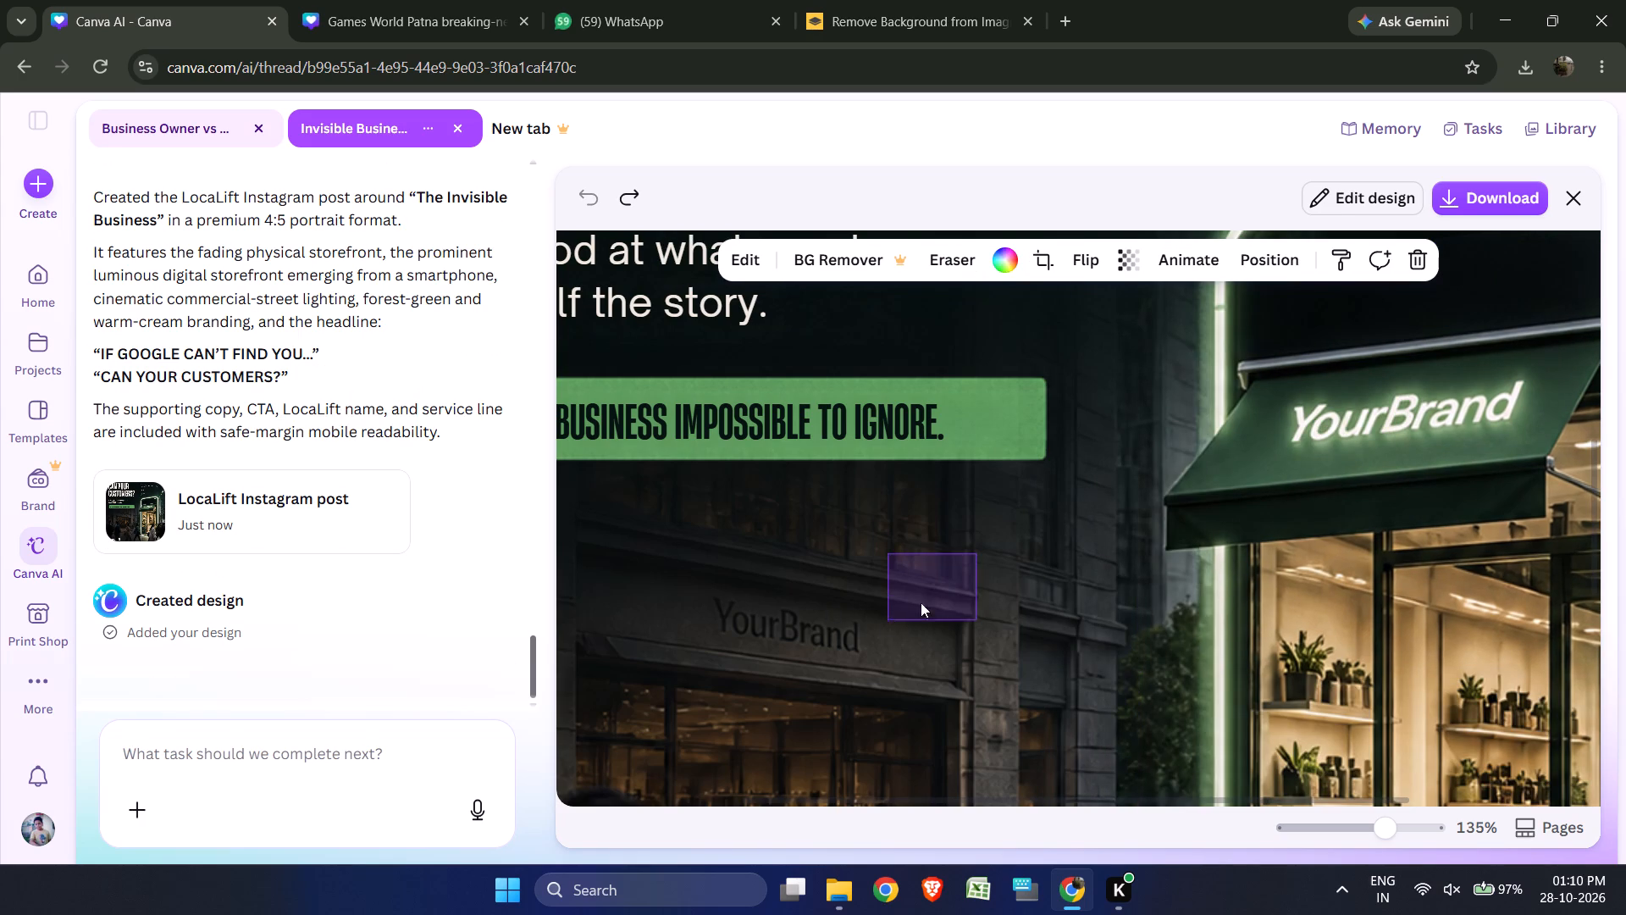
drag(921, 602, 973, 579)
drag(1366, 834, 1347, 836)
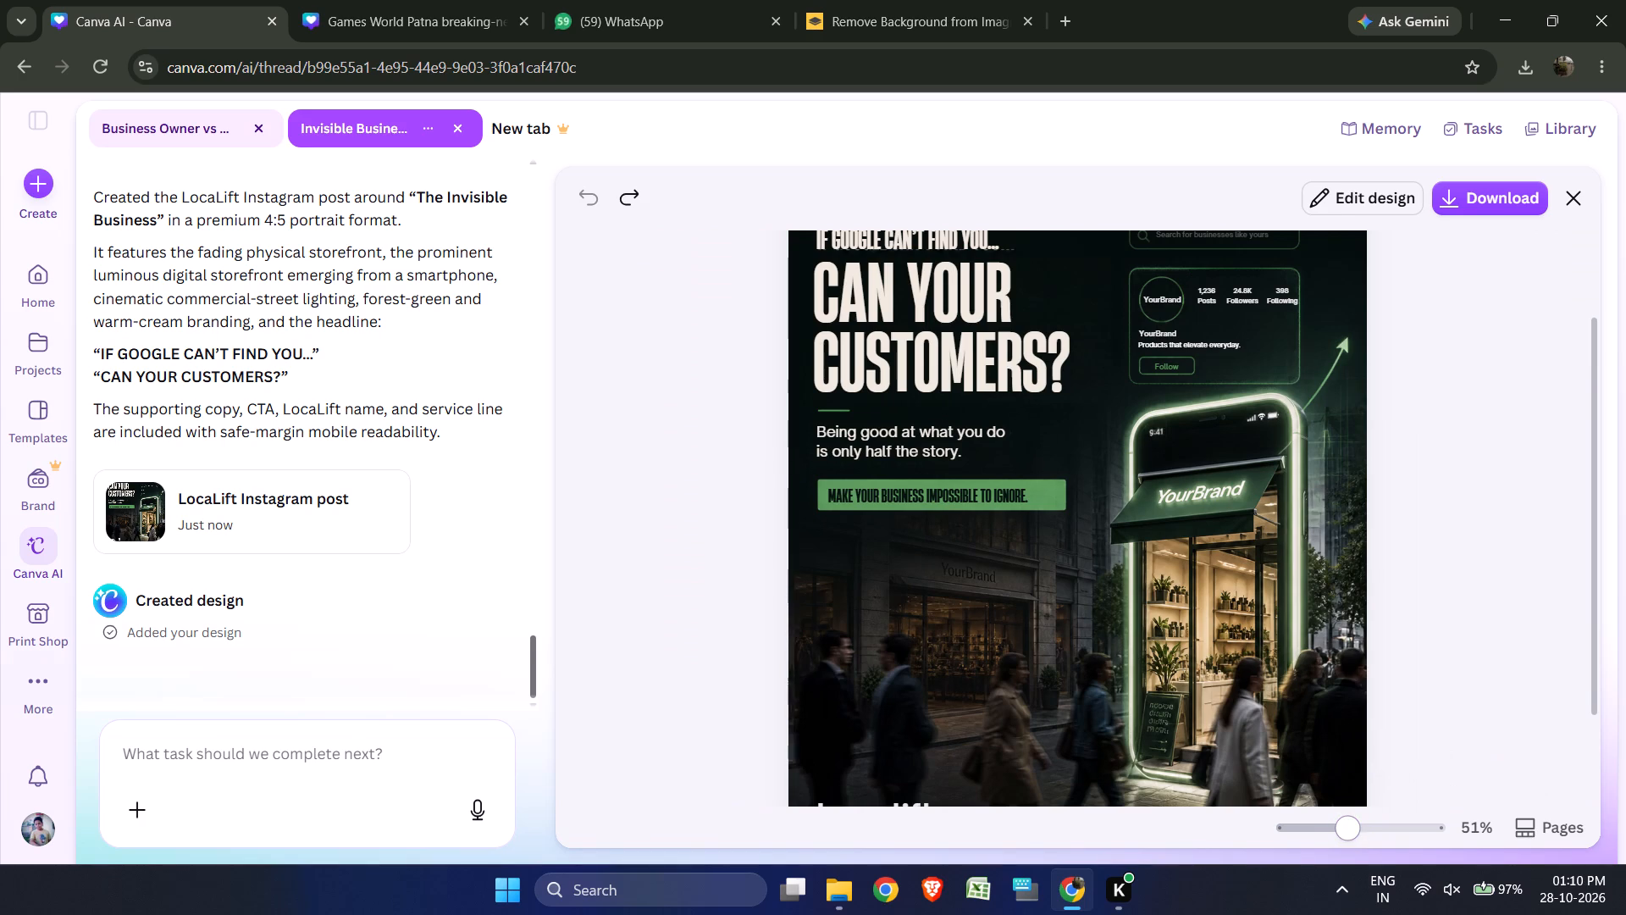
scroll(1405, 609, up, 1)
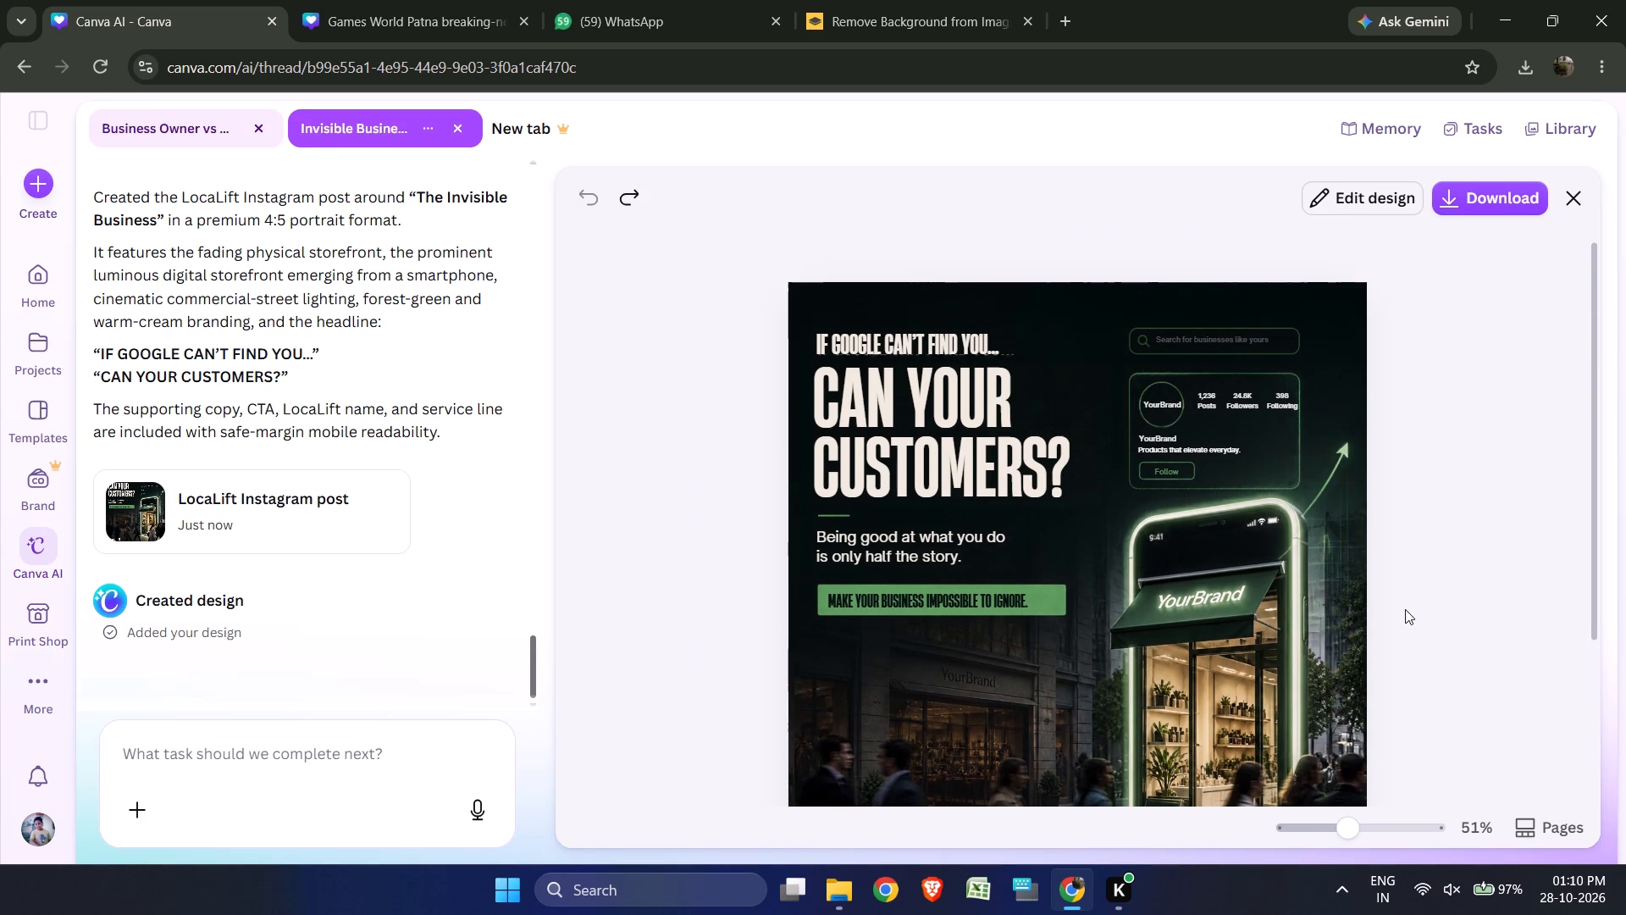
scroll(1405, 609, up, 1)
scroll(1236, 452, up, 2)
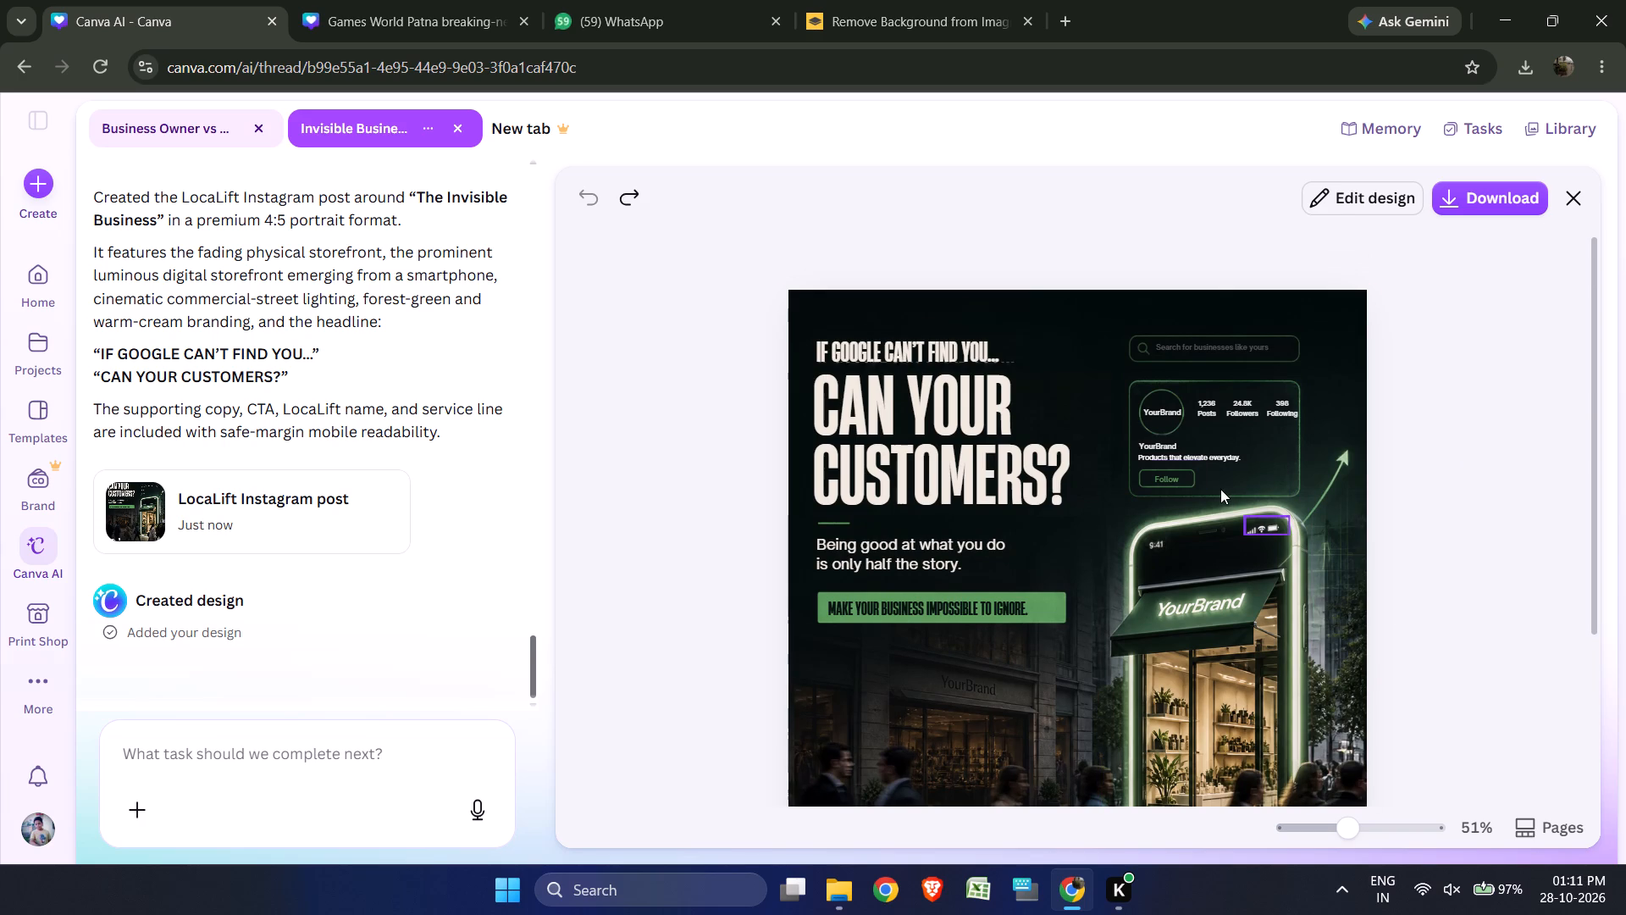
Examine the post's lower half, including the street scene, phone storefront, Localift name and service line, and recheck the profile card.
scroll(720, 498, down, 1)
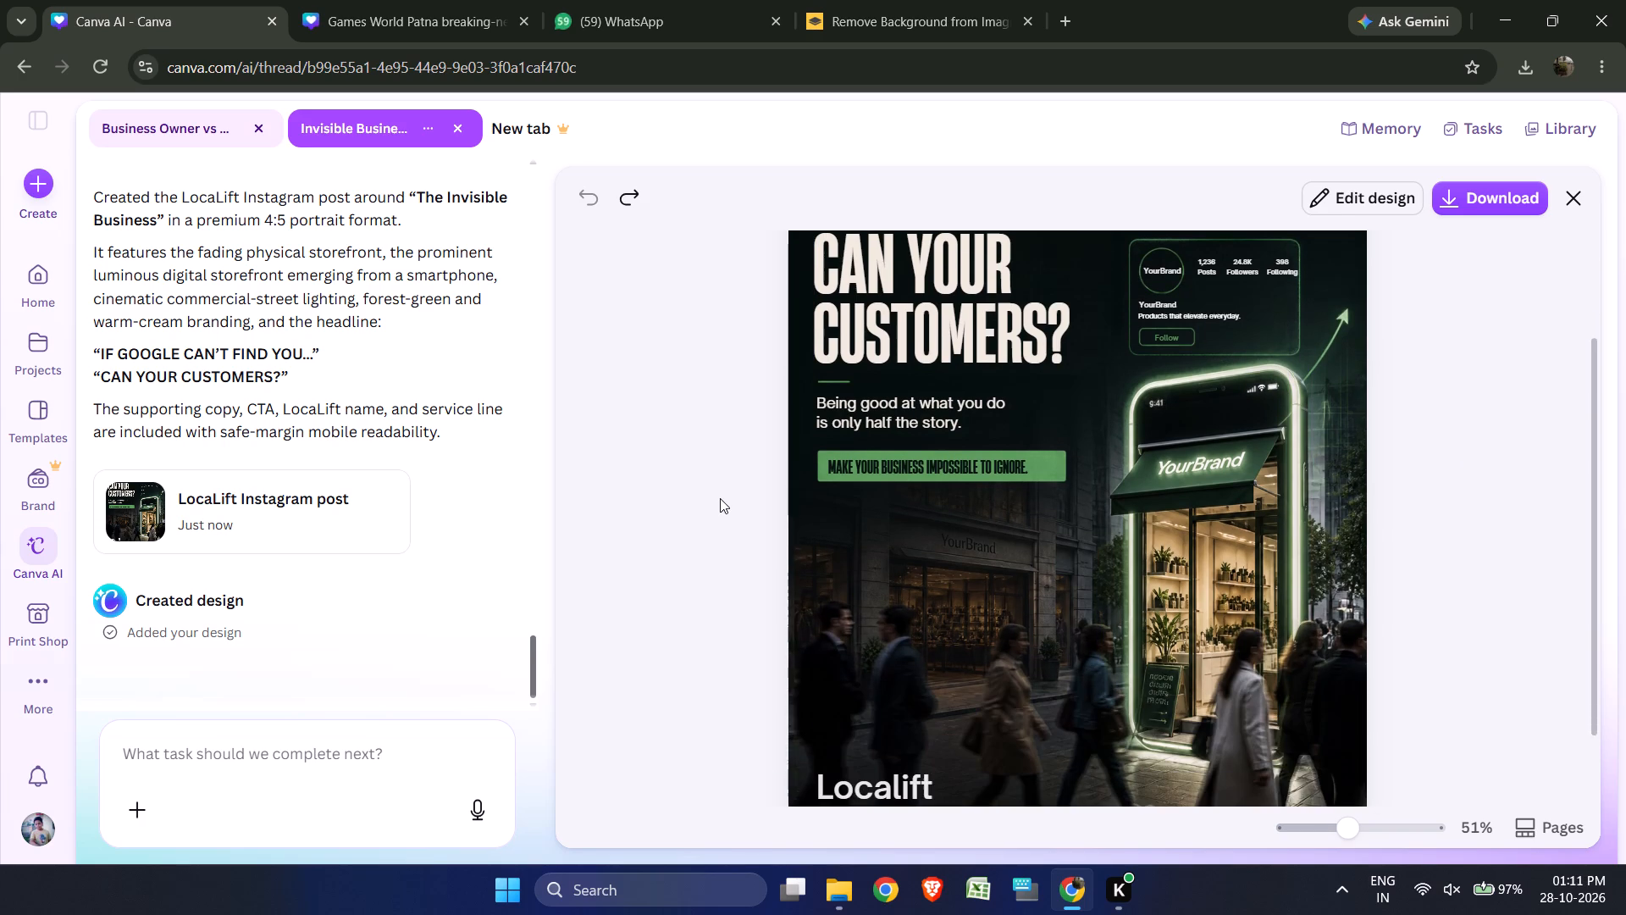
scroll(720, 498, down, 2)
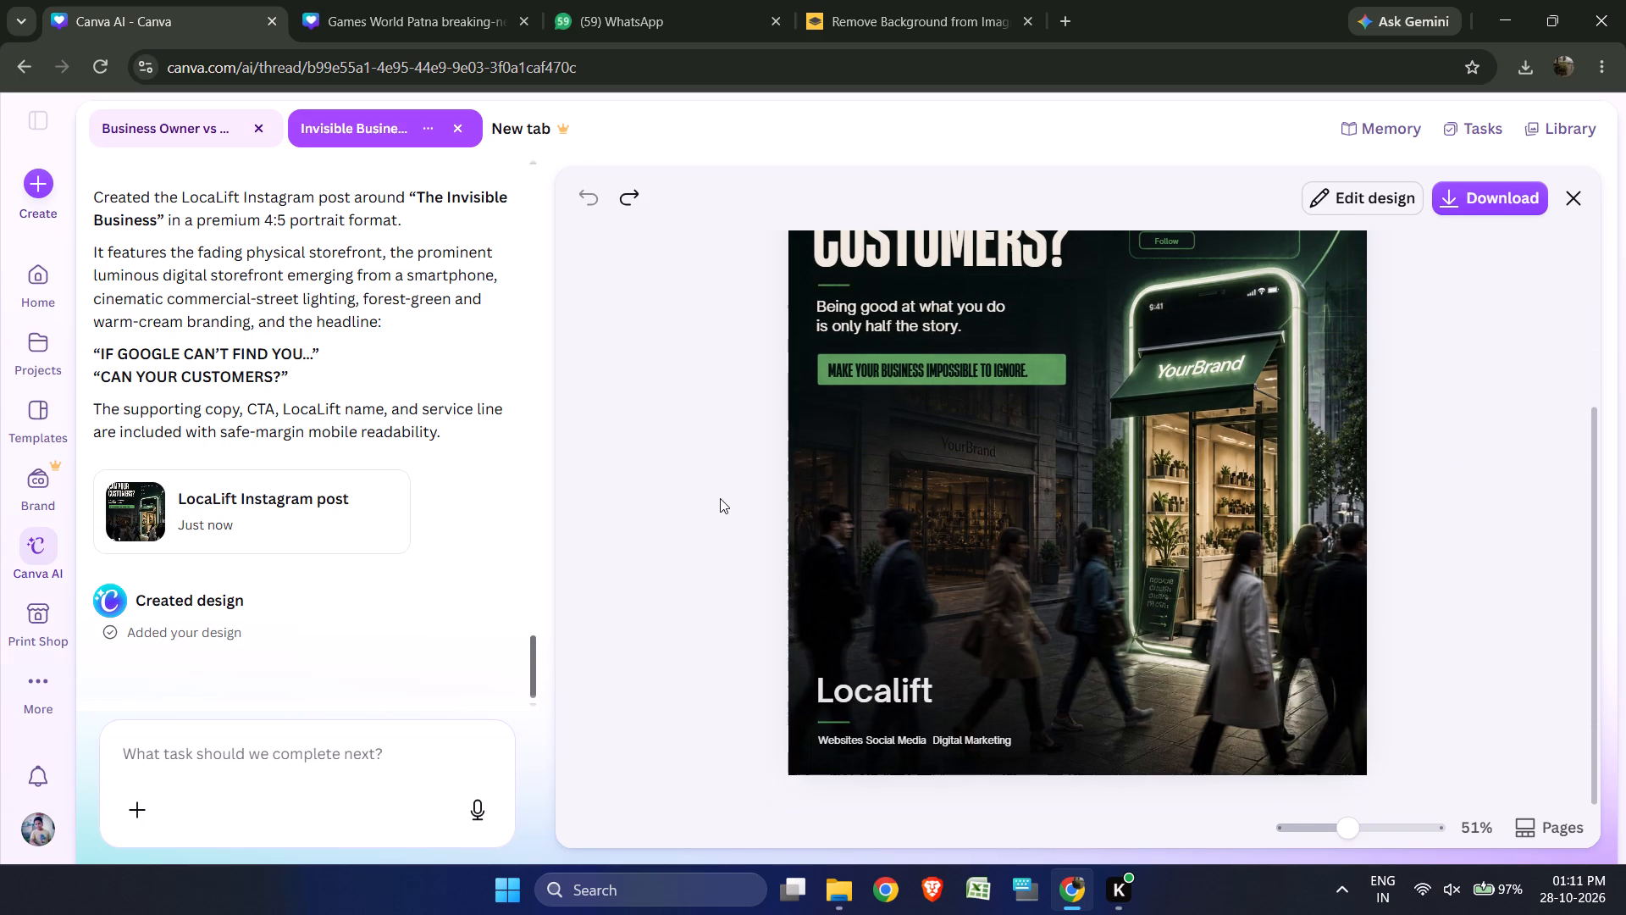
scroll(720, 498, up, 3)
scroll(720, 498, down, 1)
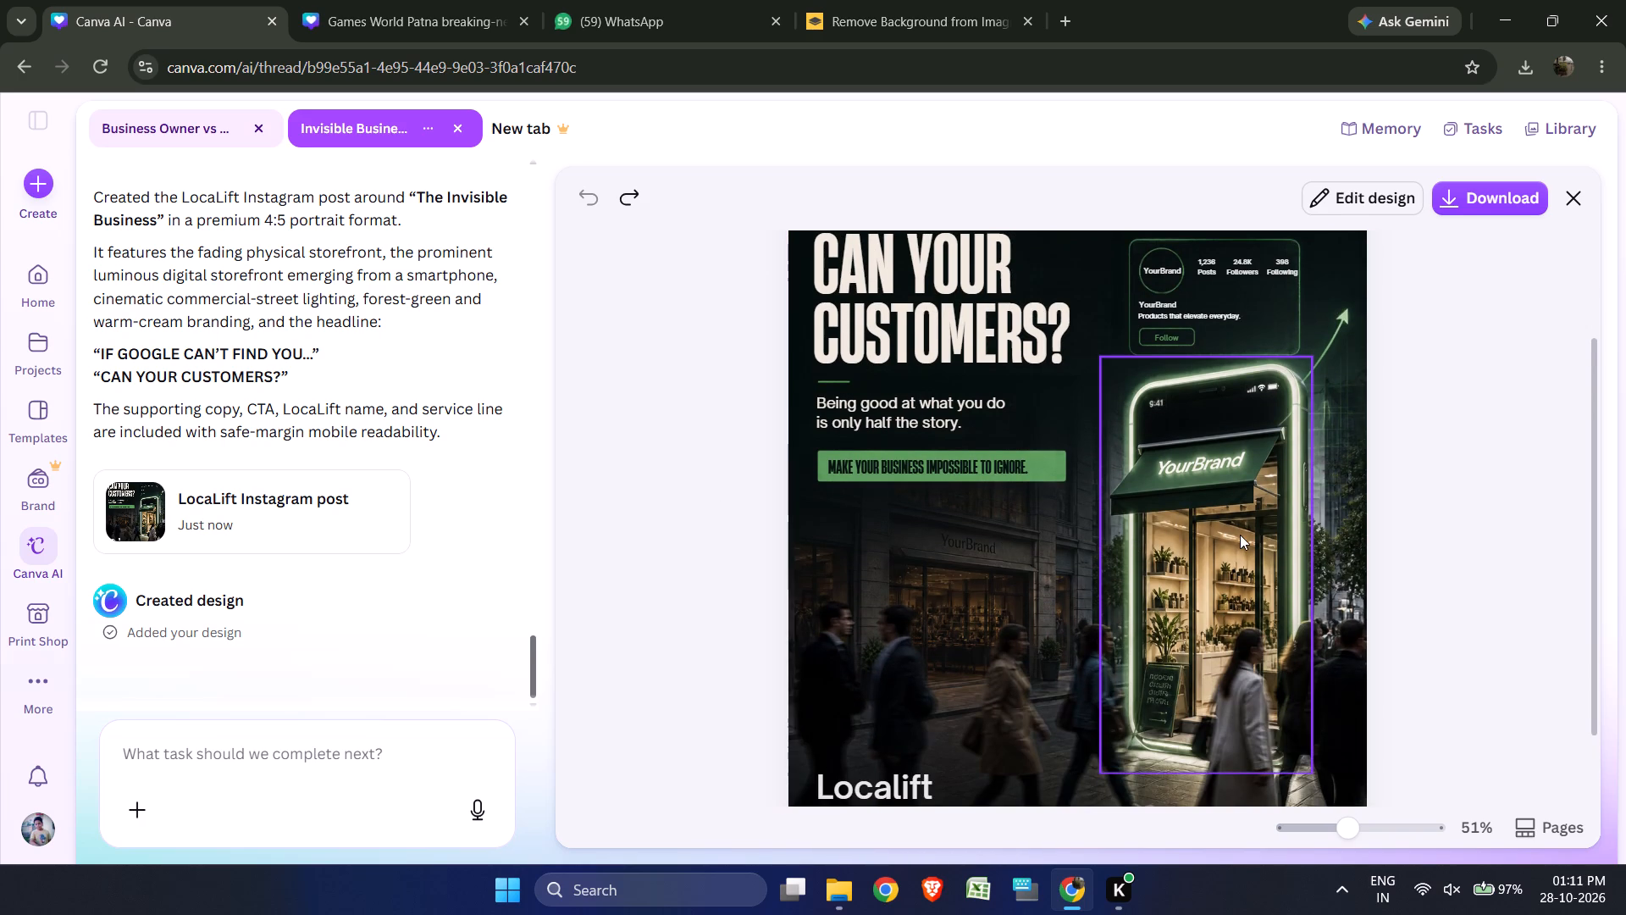
scroll(1240, 535, down, 1)
scroll(1240, 535, up, 1)
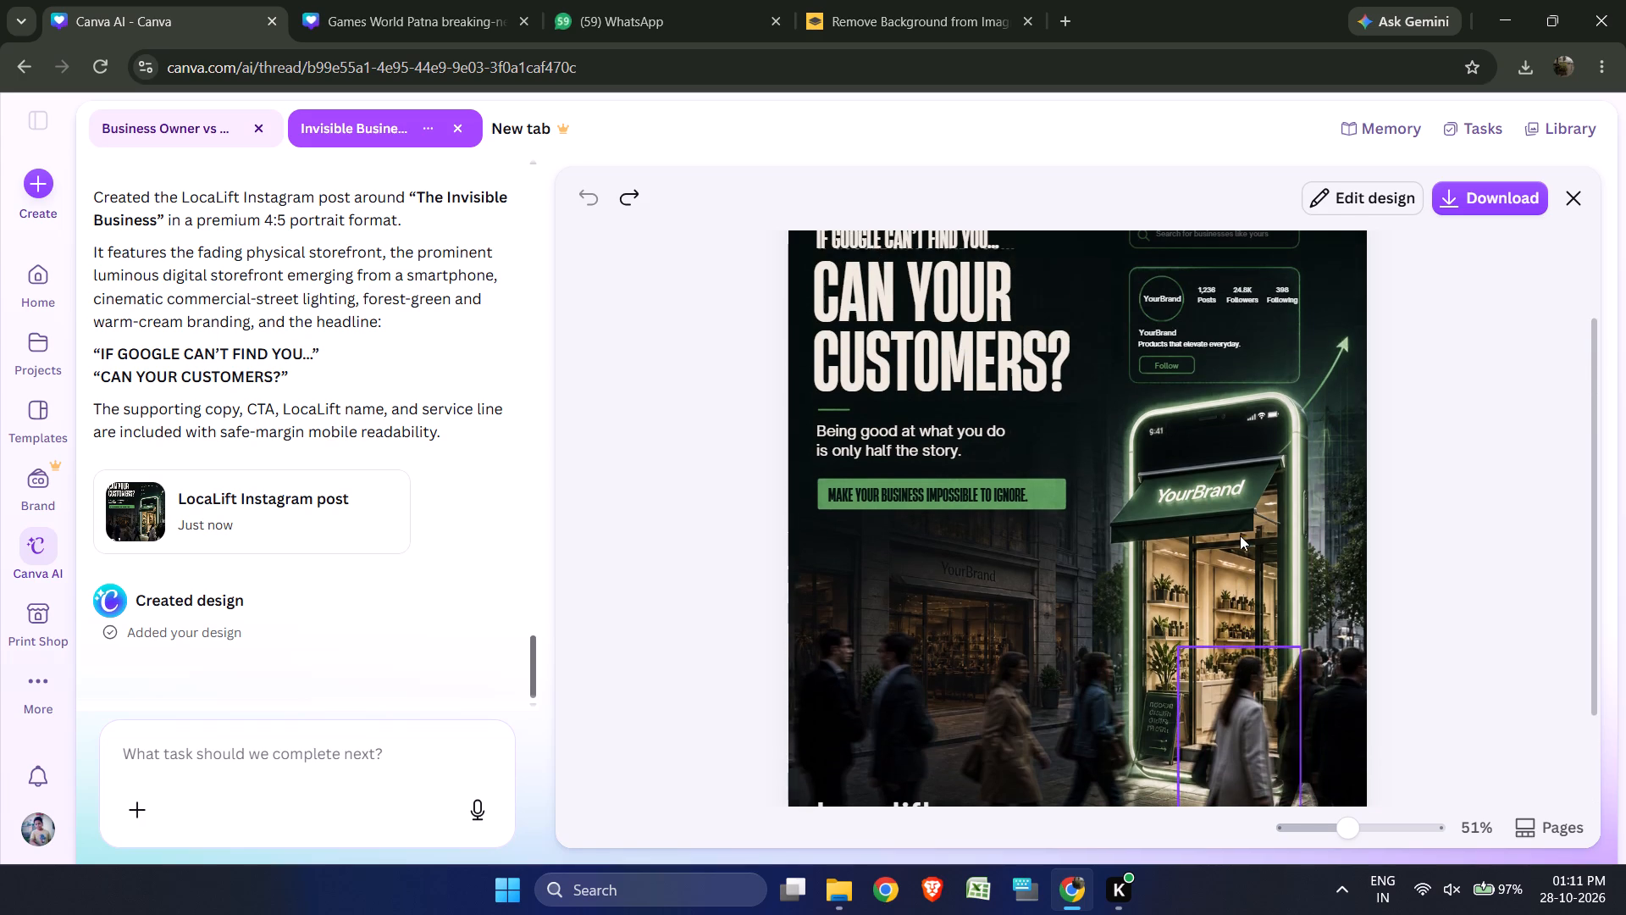
scroll(1240, 535, up, 1)
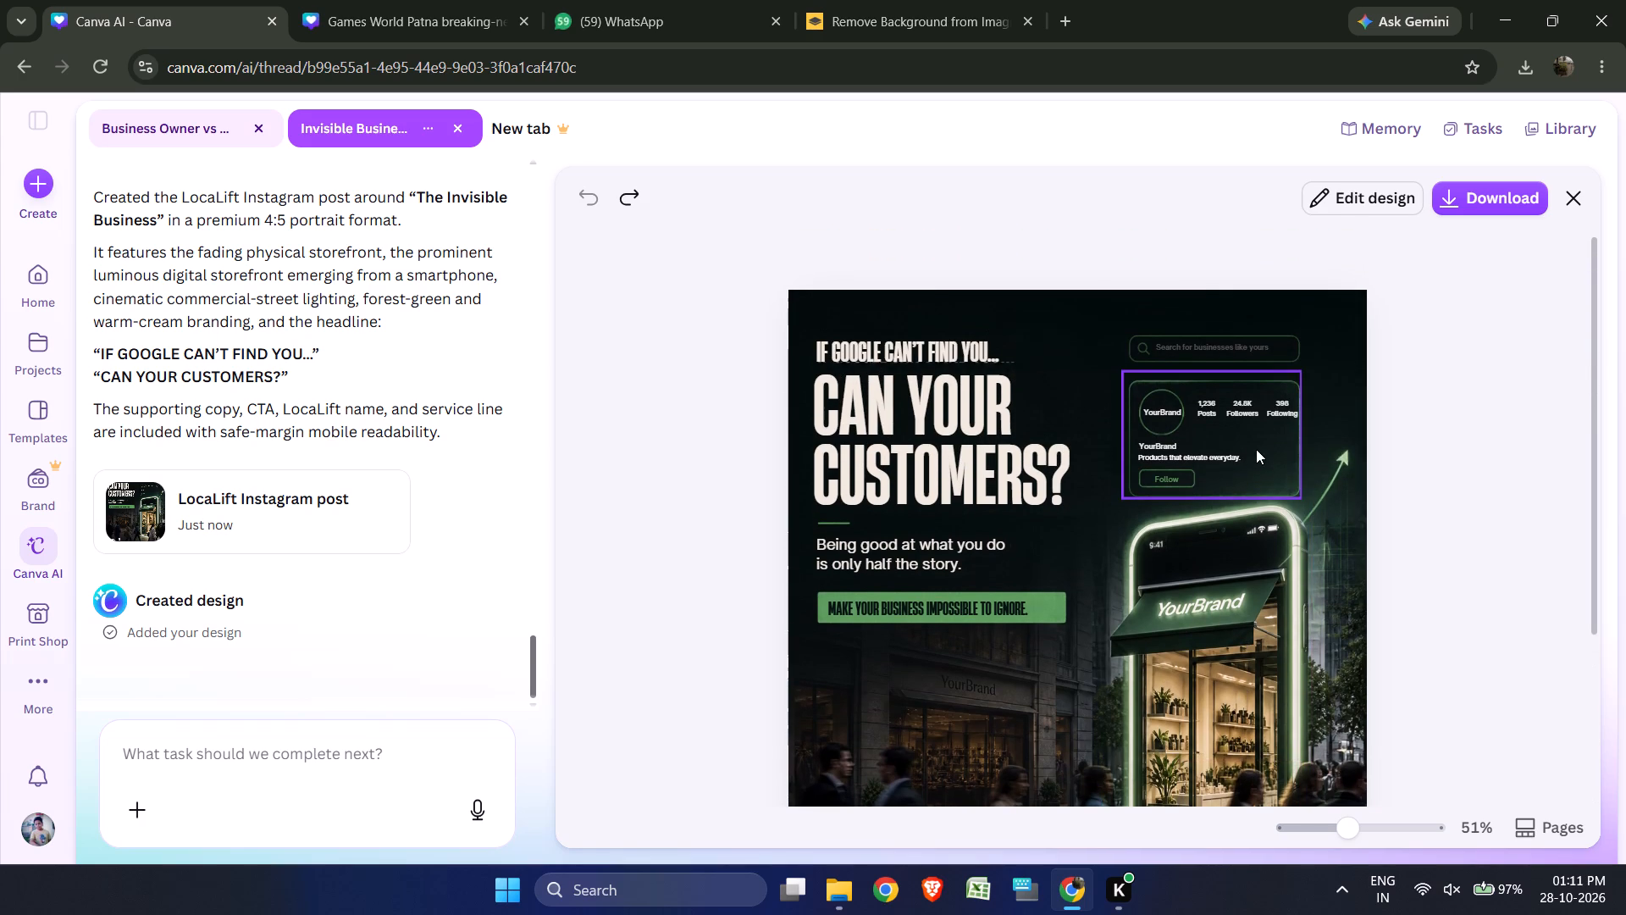
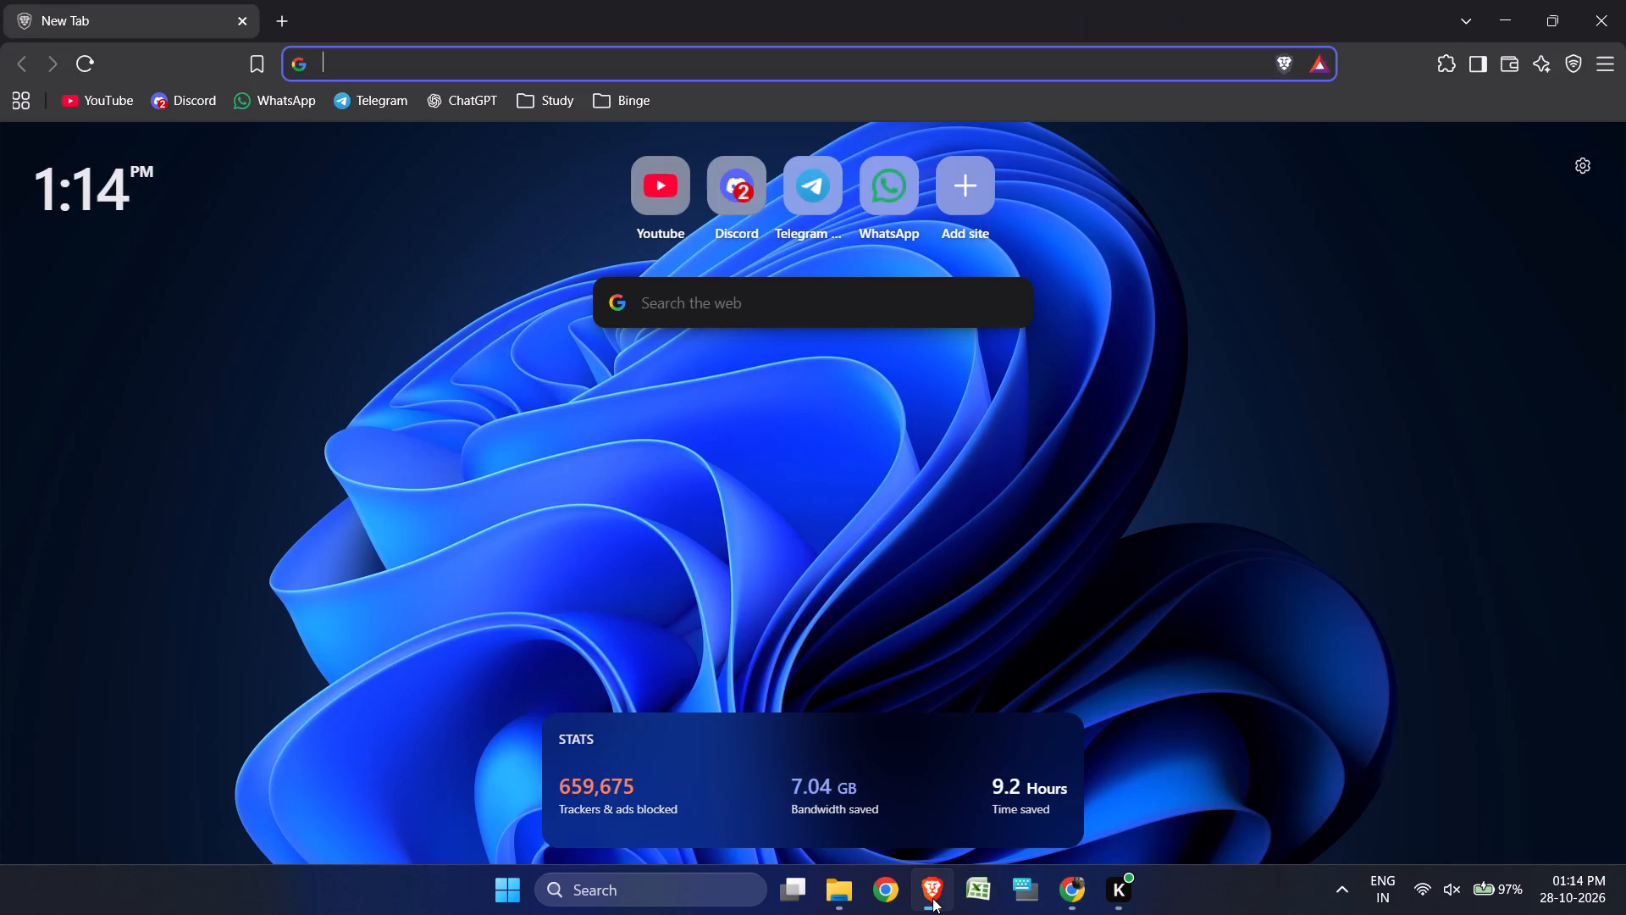
Search the web for canva in the Brave browser and open the Canva account login page.
text(can)
text(va)
key(Return)
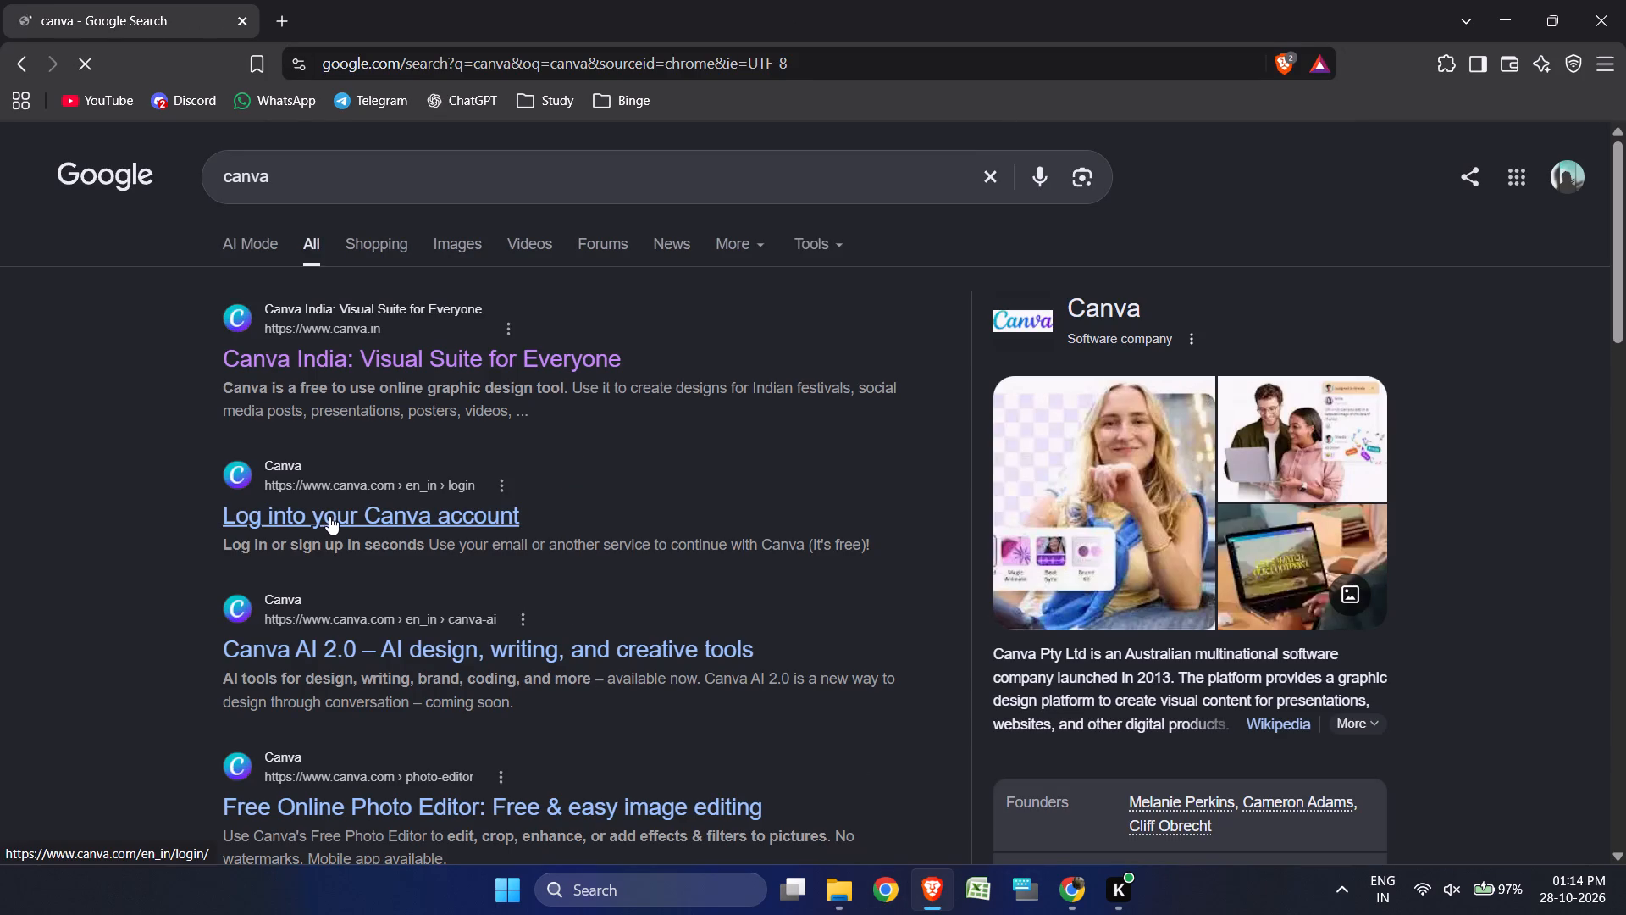
click(329, 516)
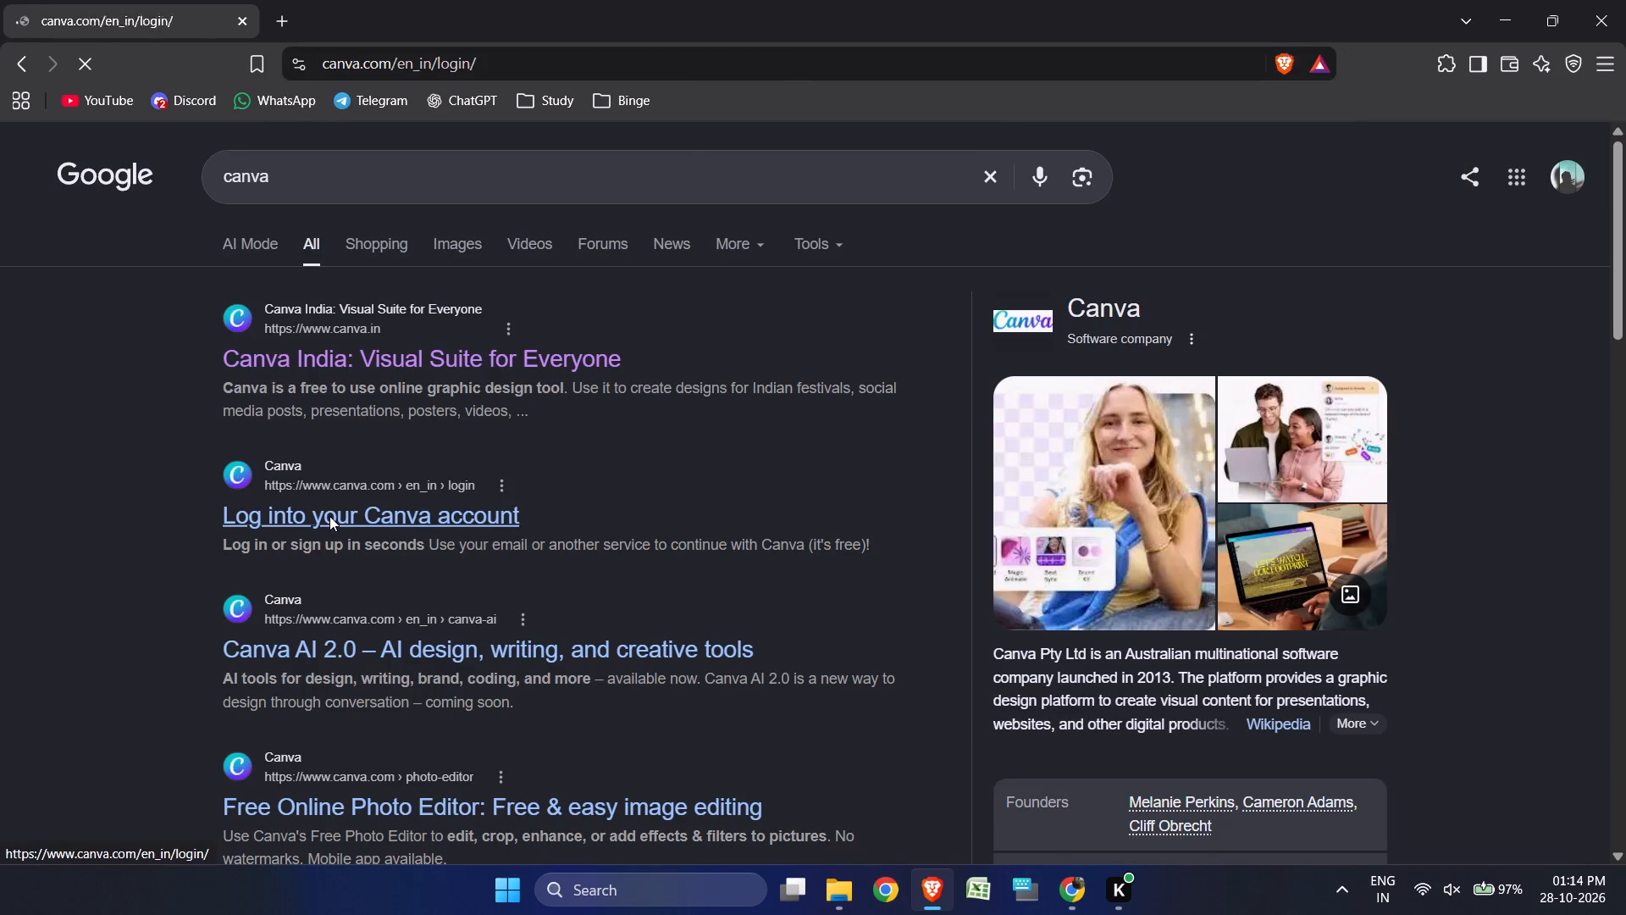
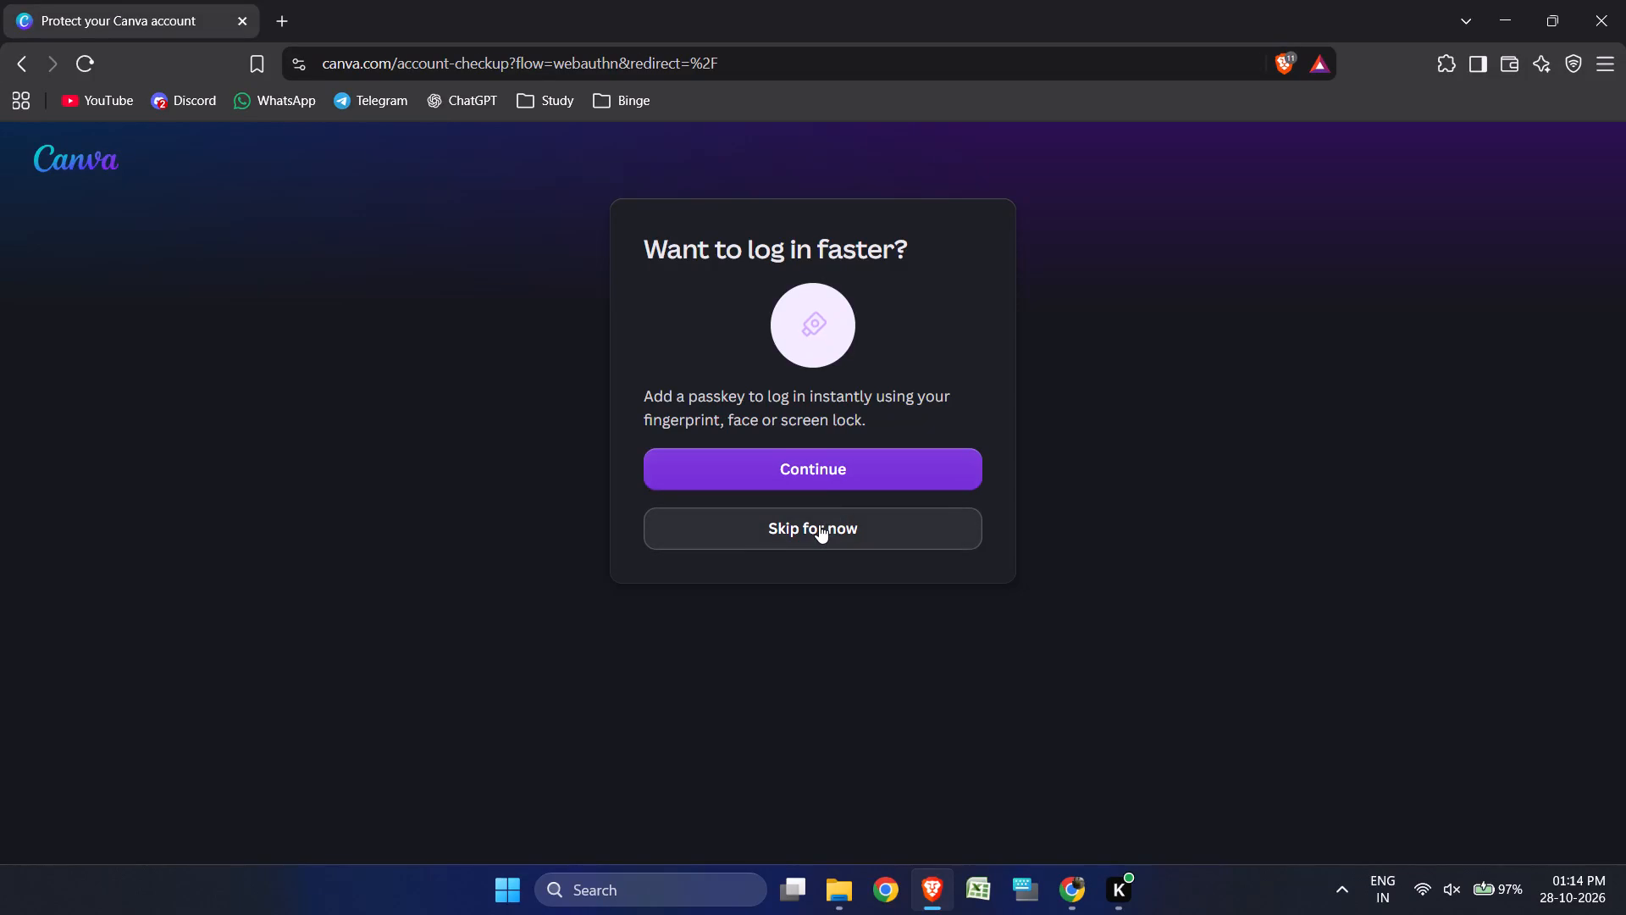
Skip adding a login passkey and dismiss the free-trial plan offer to reach the Canva home page.
click(819, 524)
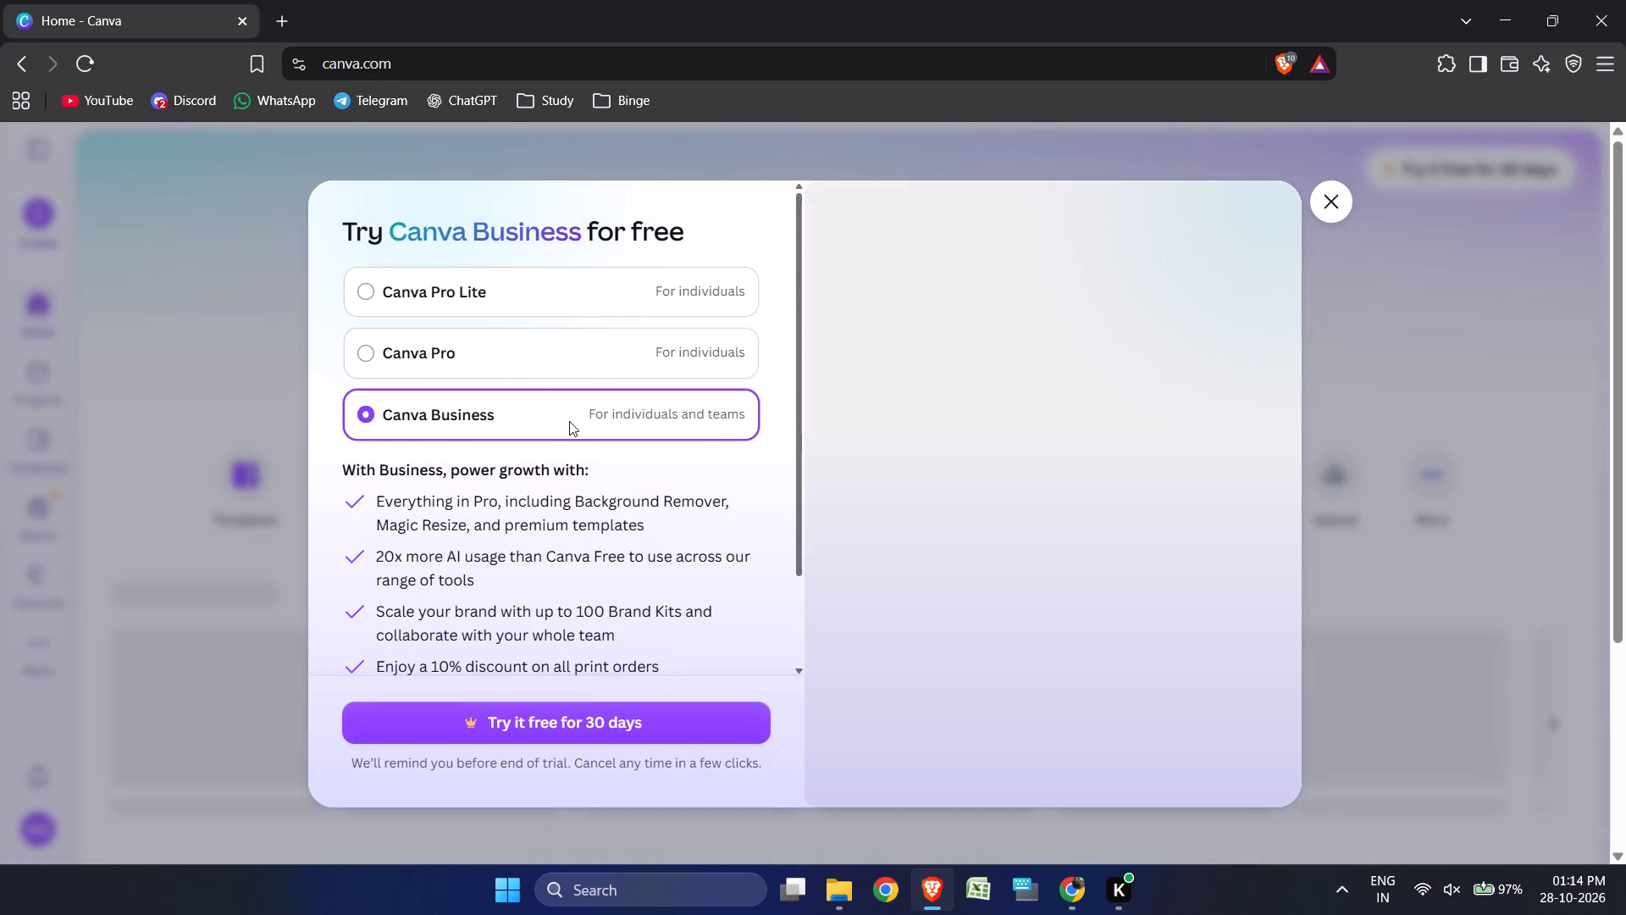
click(673, 302)
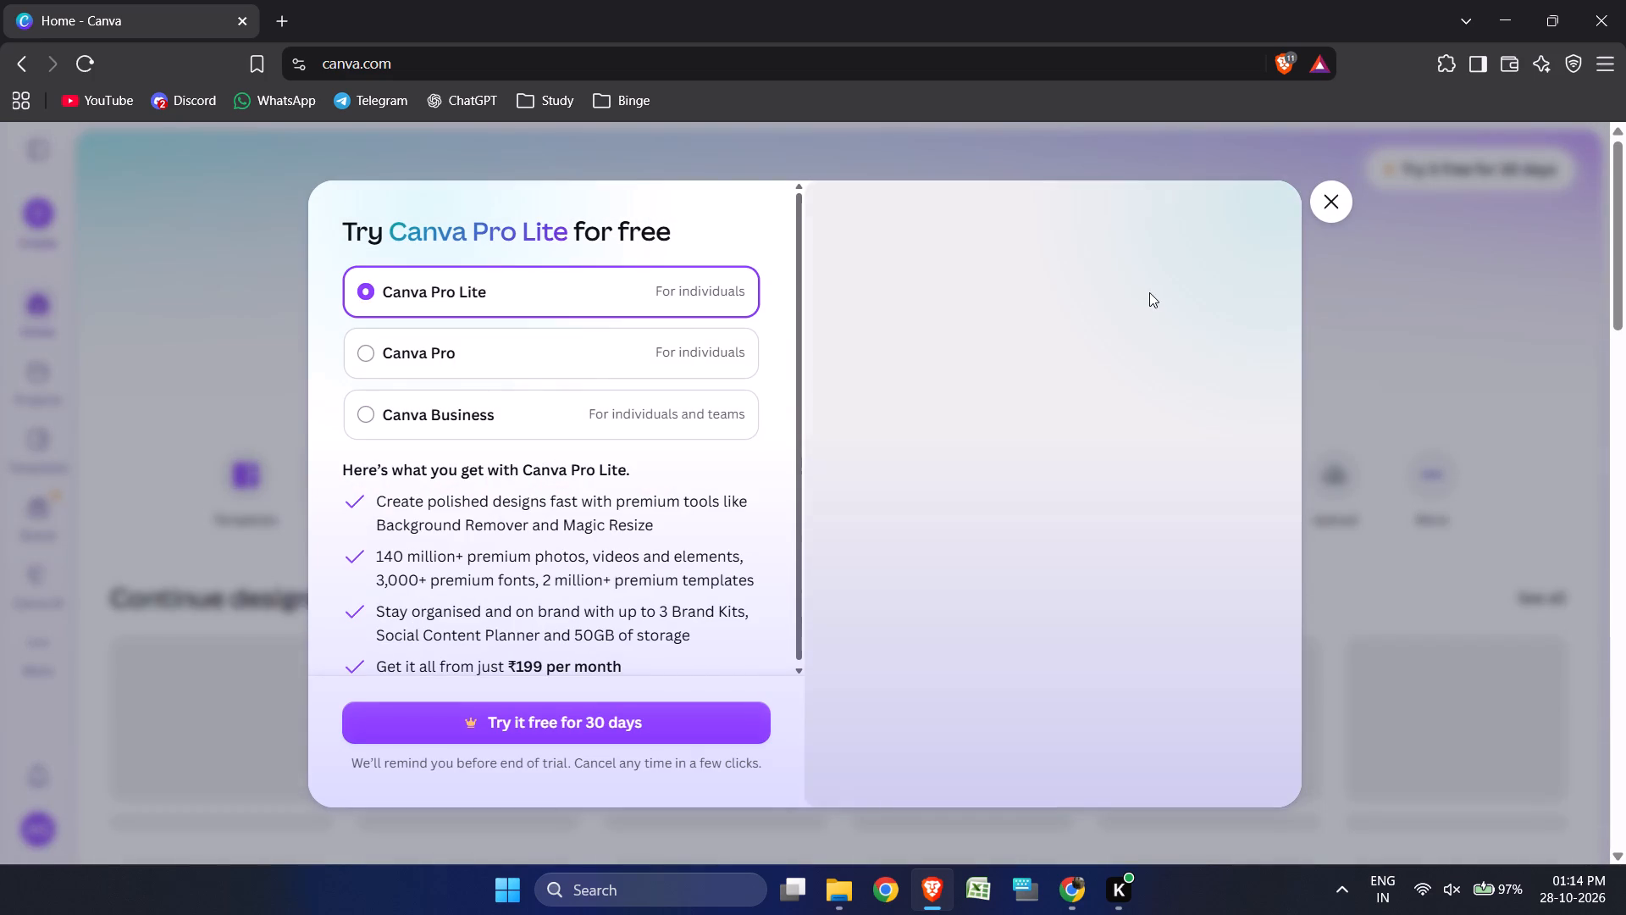
click(1339, 208)
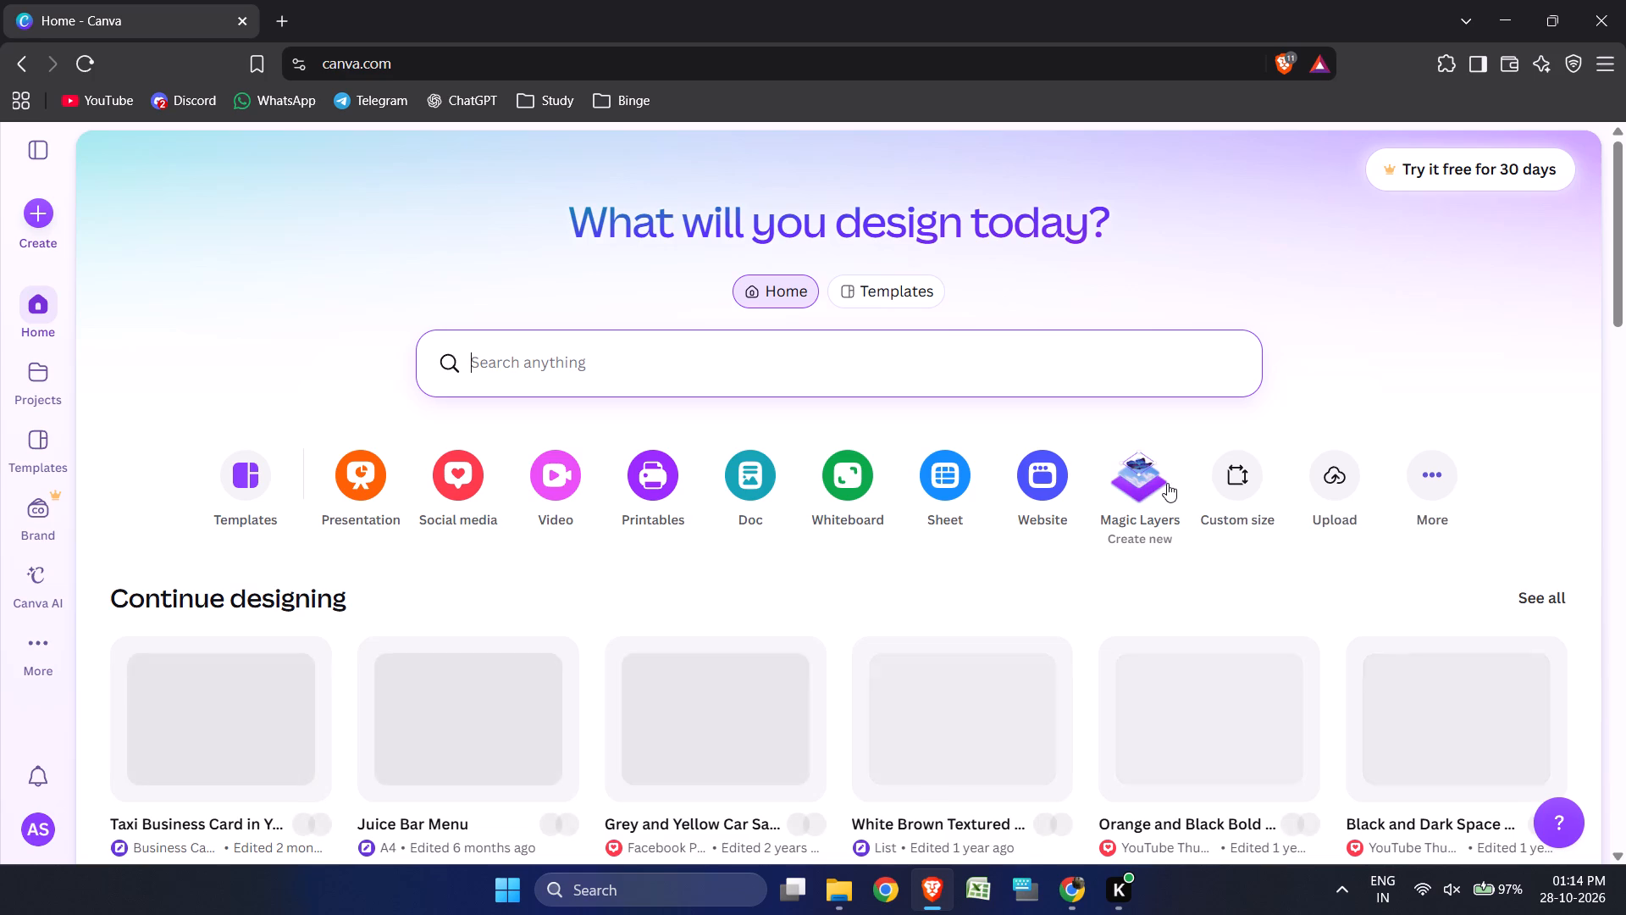
Check the recent designs on the home page and log out of the current Canva account.
scroll(1167, 483, up, 1)
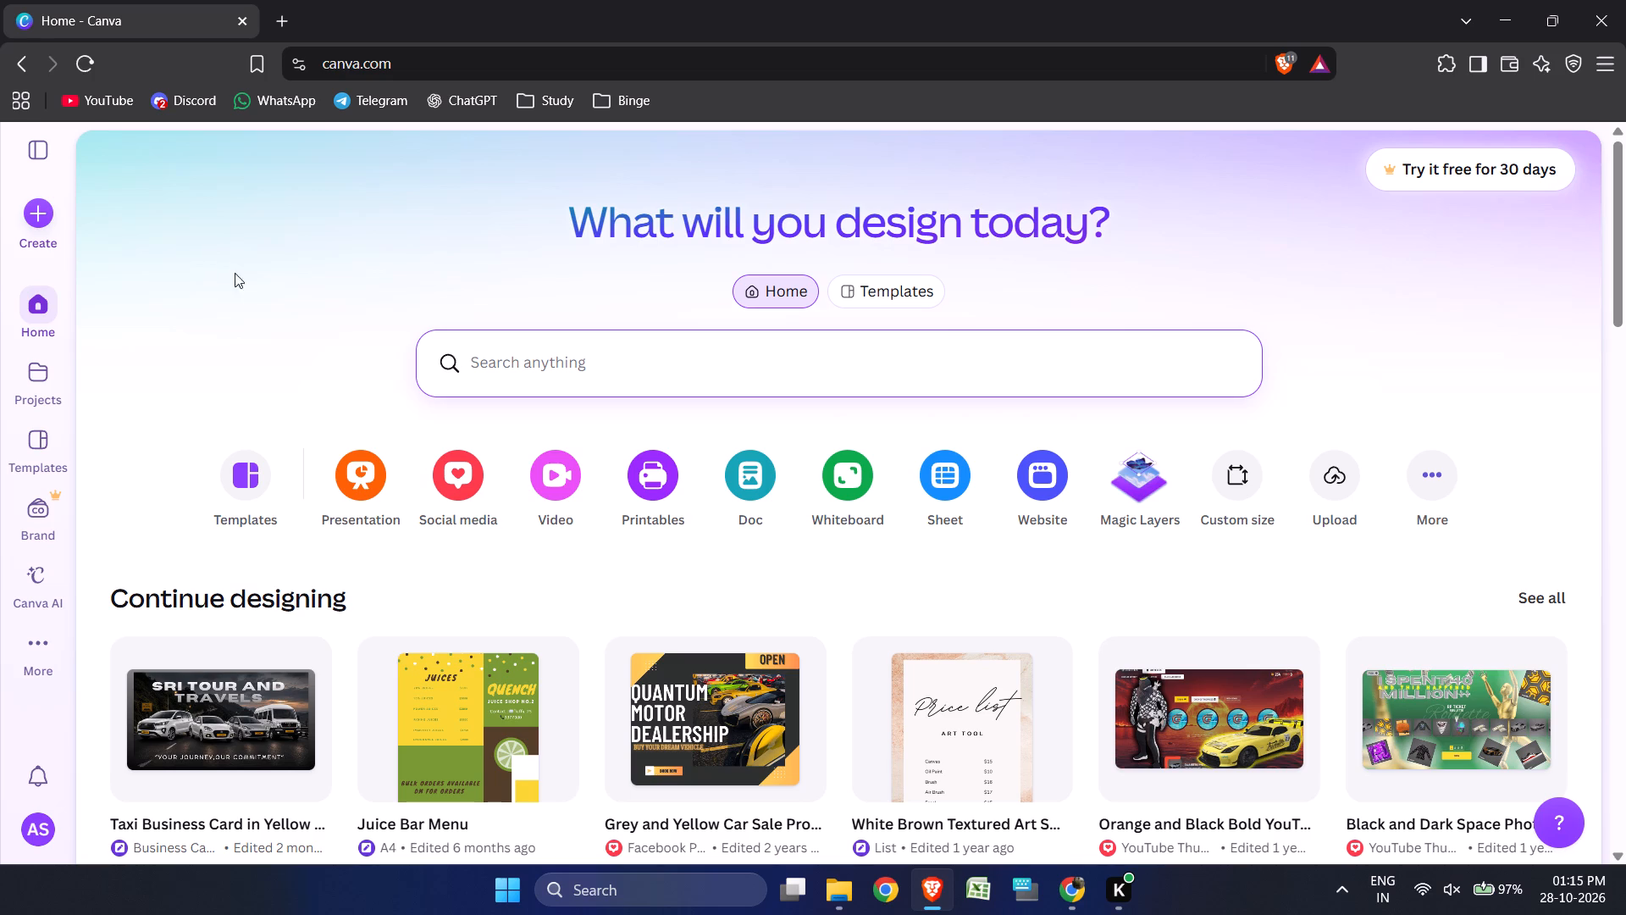
scroll(628, 756, down, 1)
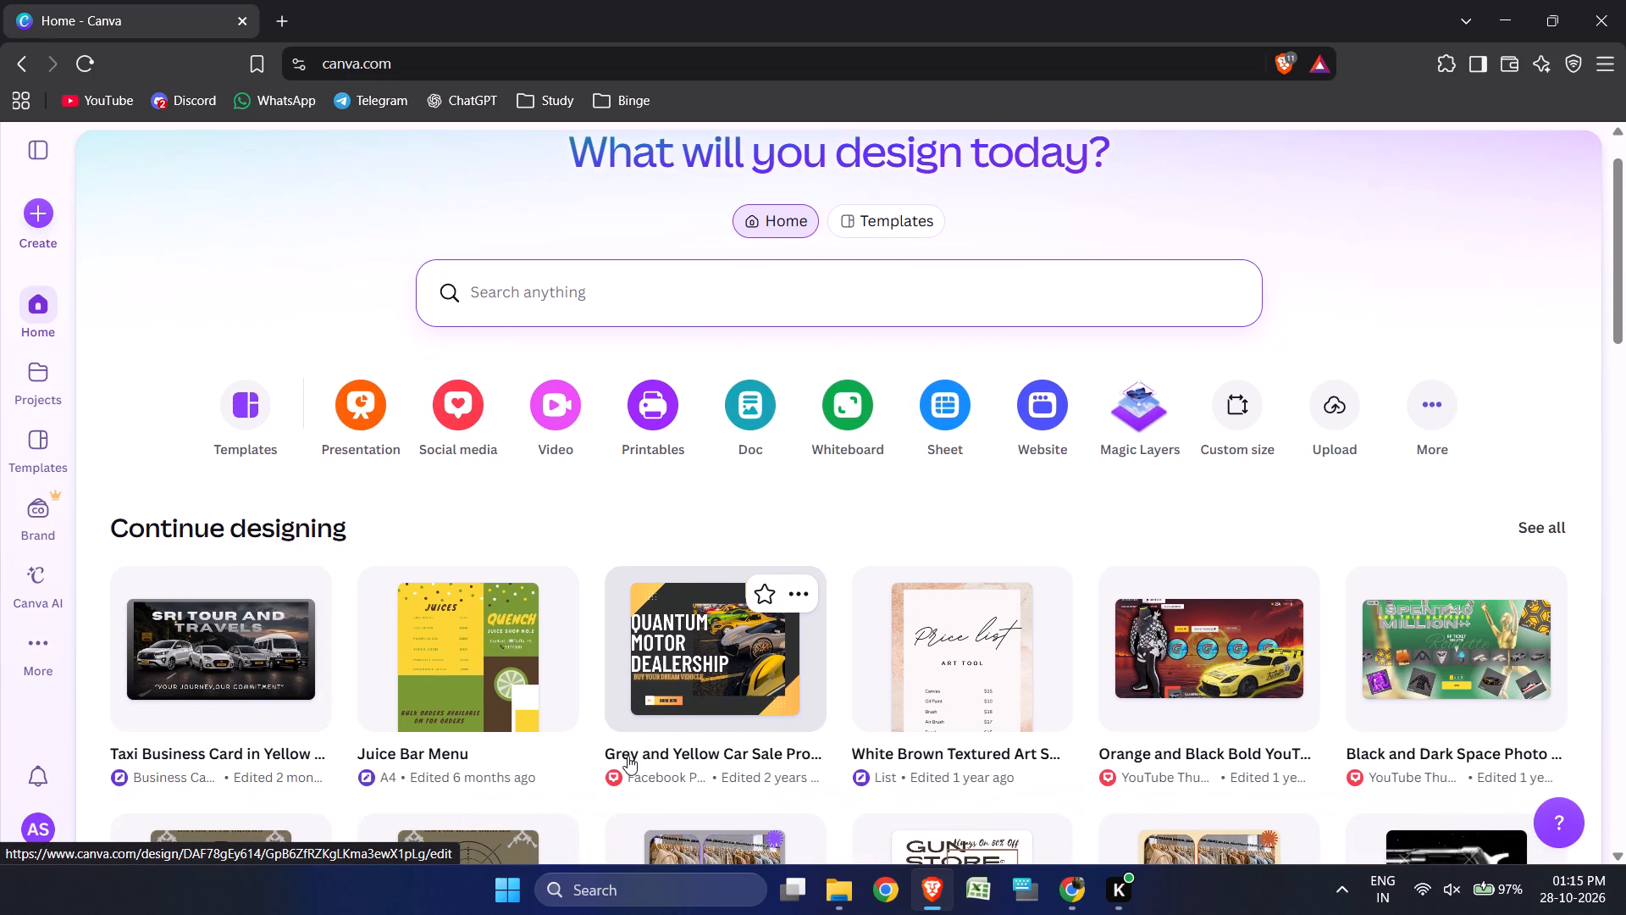
scroll(628, 756, down, 1)
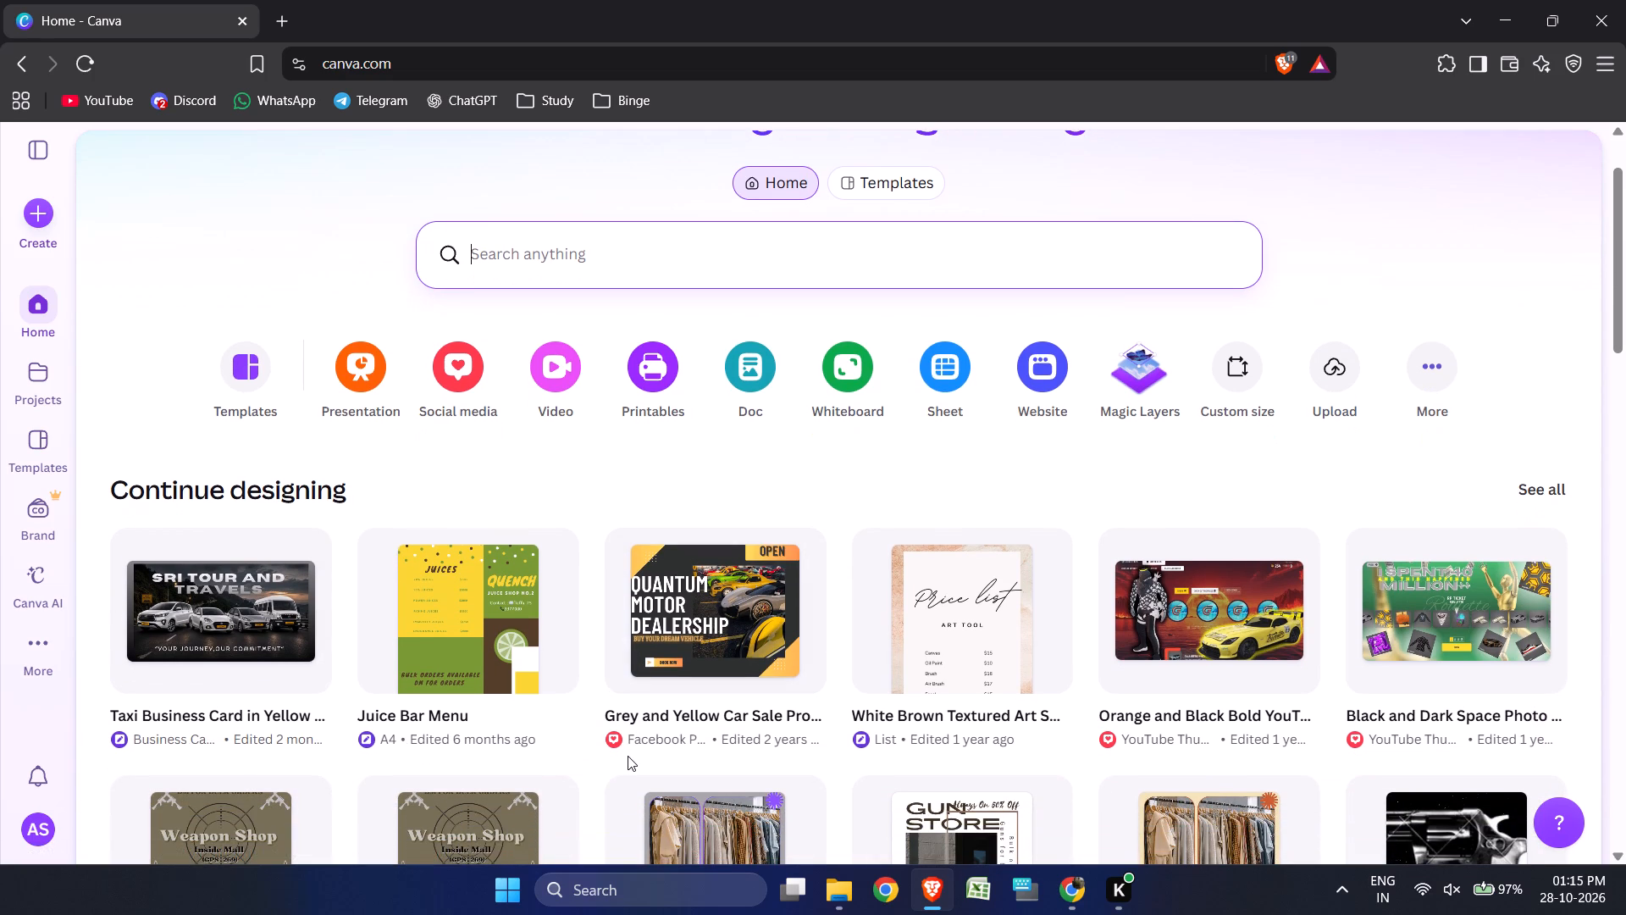
scroll(872, 889, up, 1)
scroll(872, 889, down, 1)
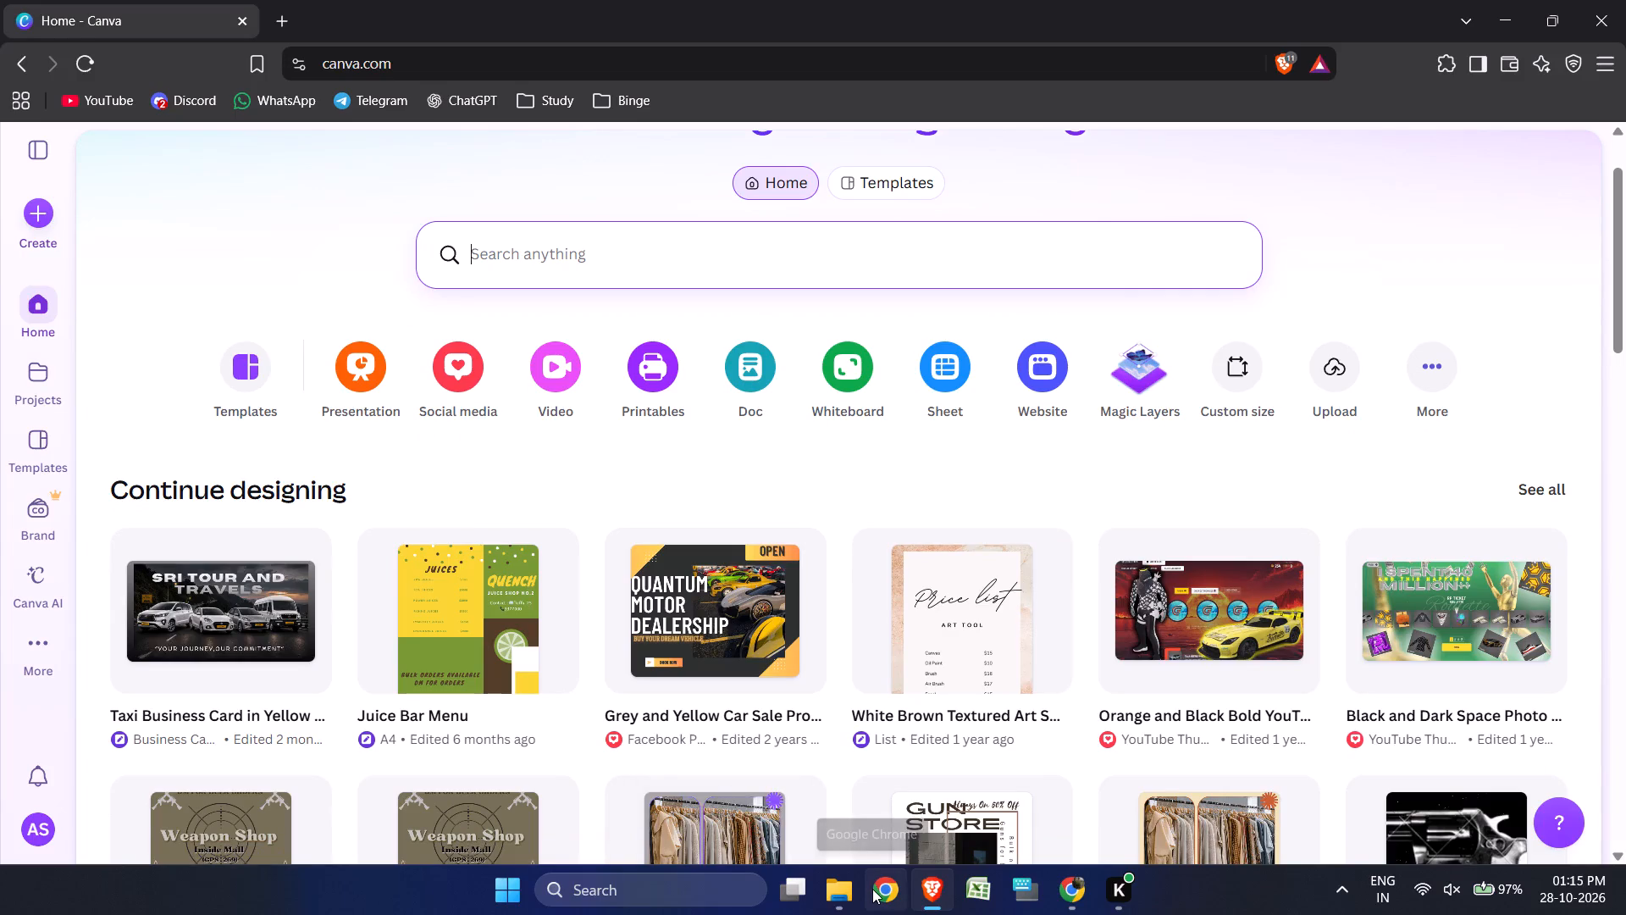
scroll(872, 889, down, 1)
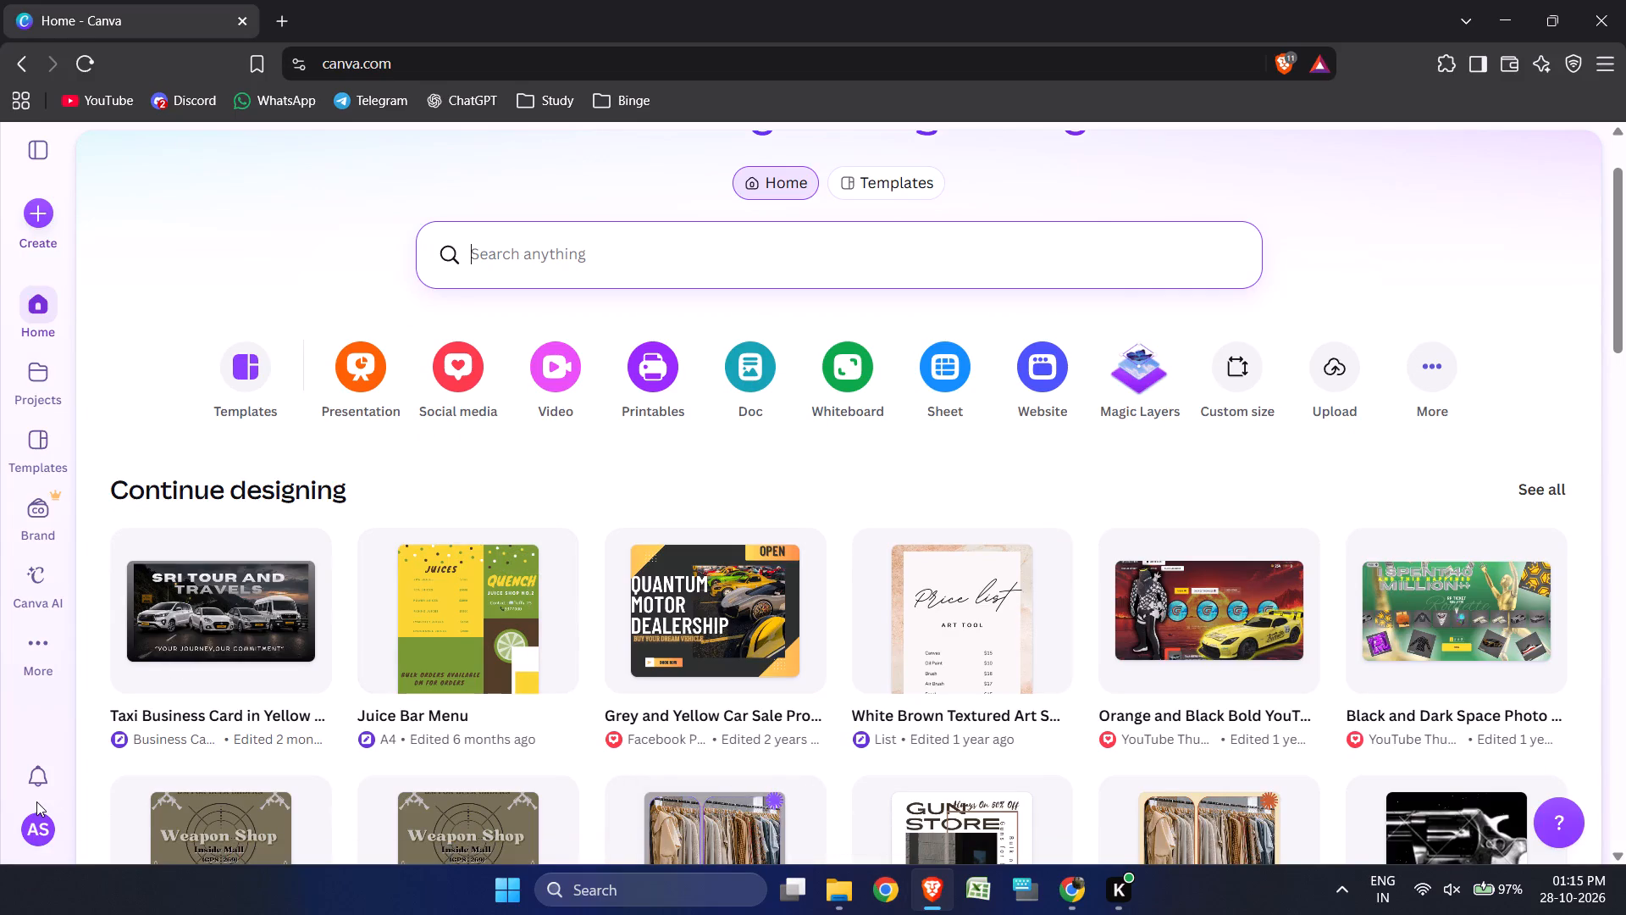
click(27, 815)
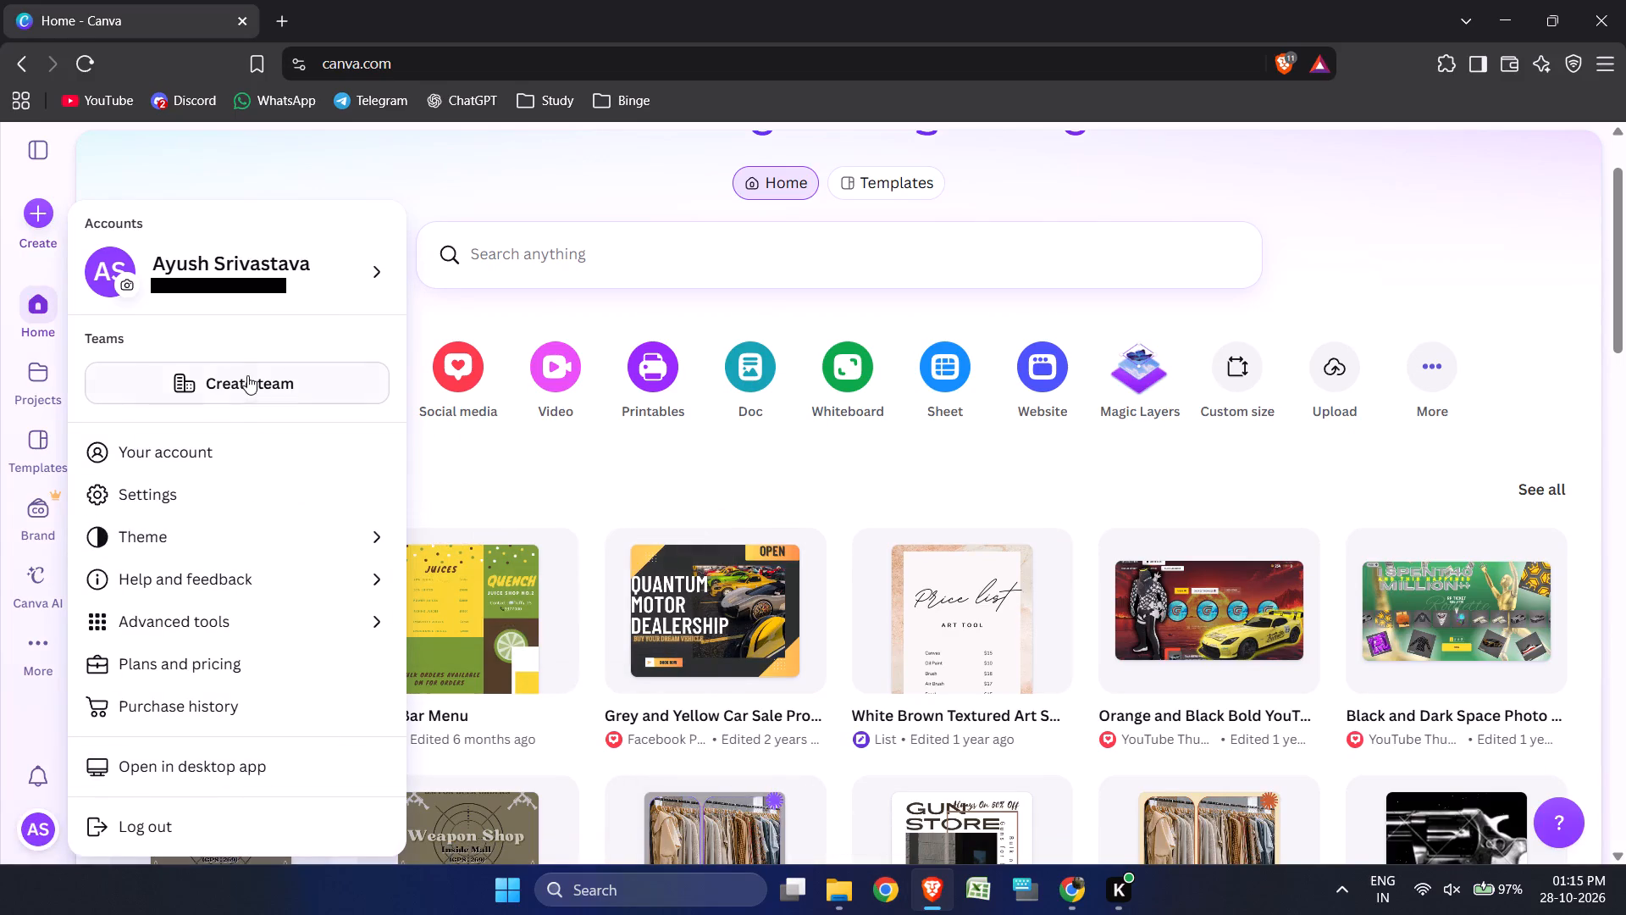
click(118, 819)
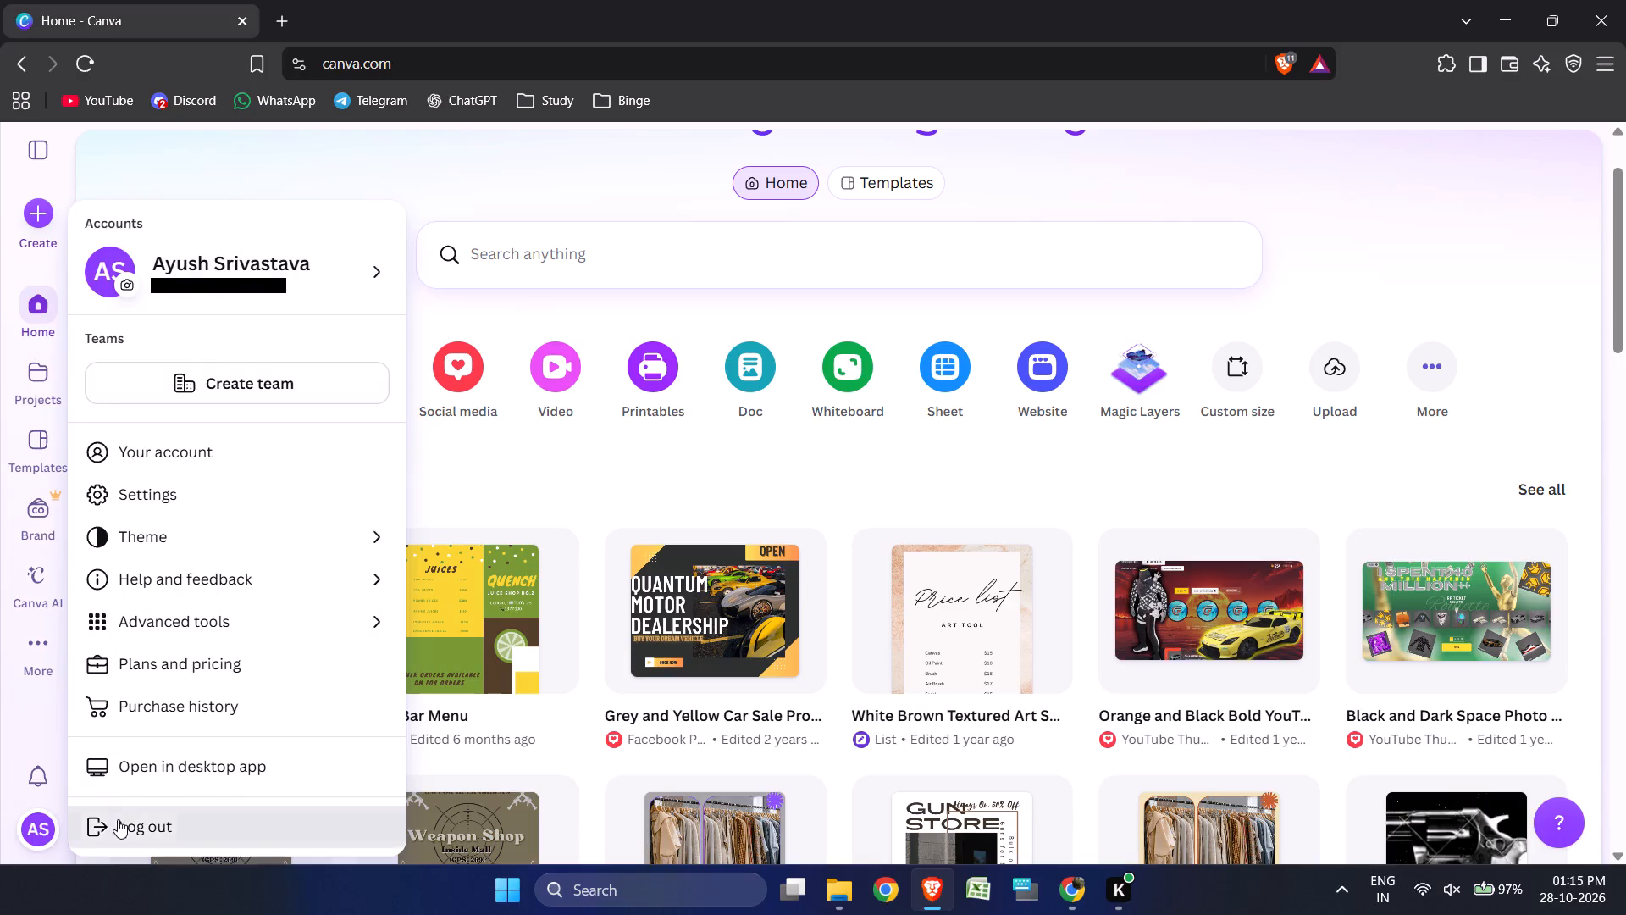
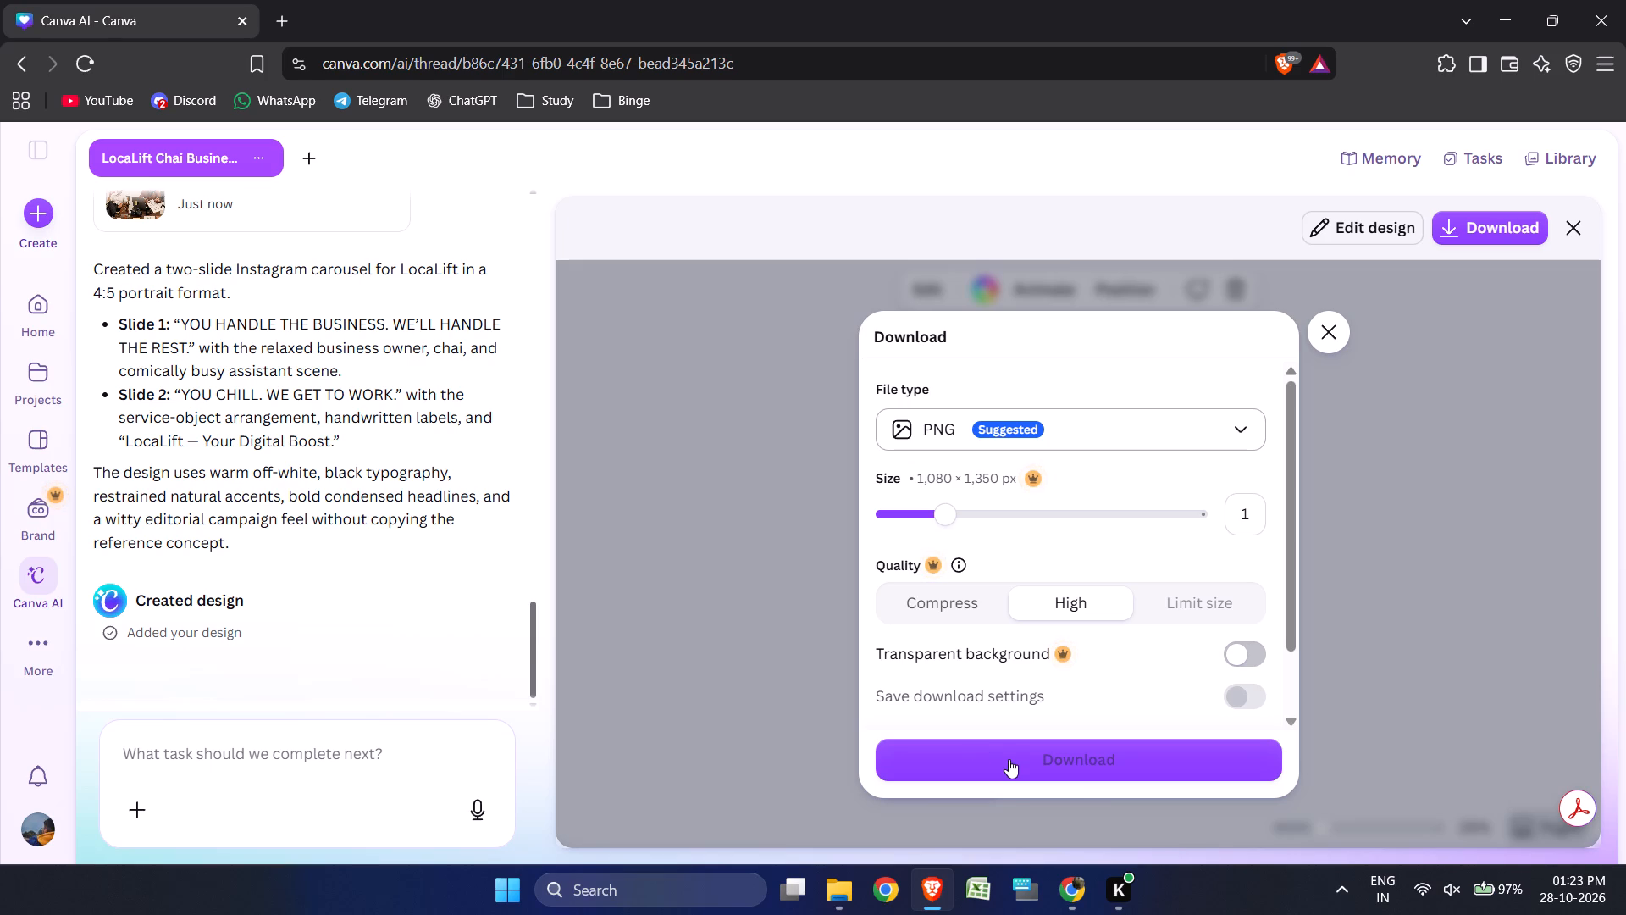
Download the two-slide LocaLift carousel as PNG at 1,080 × 1,350 px.
click(1009, 759)
click(1009, 759)
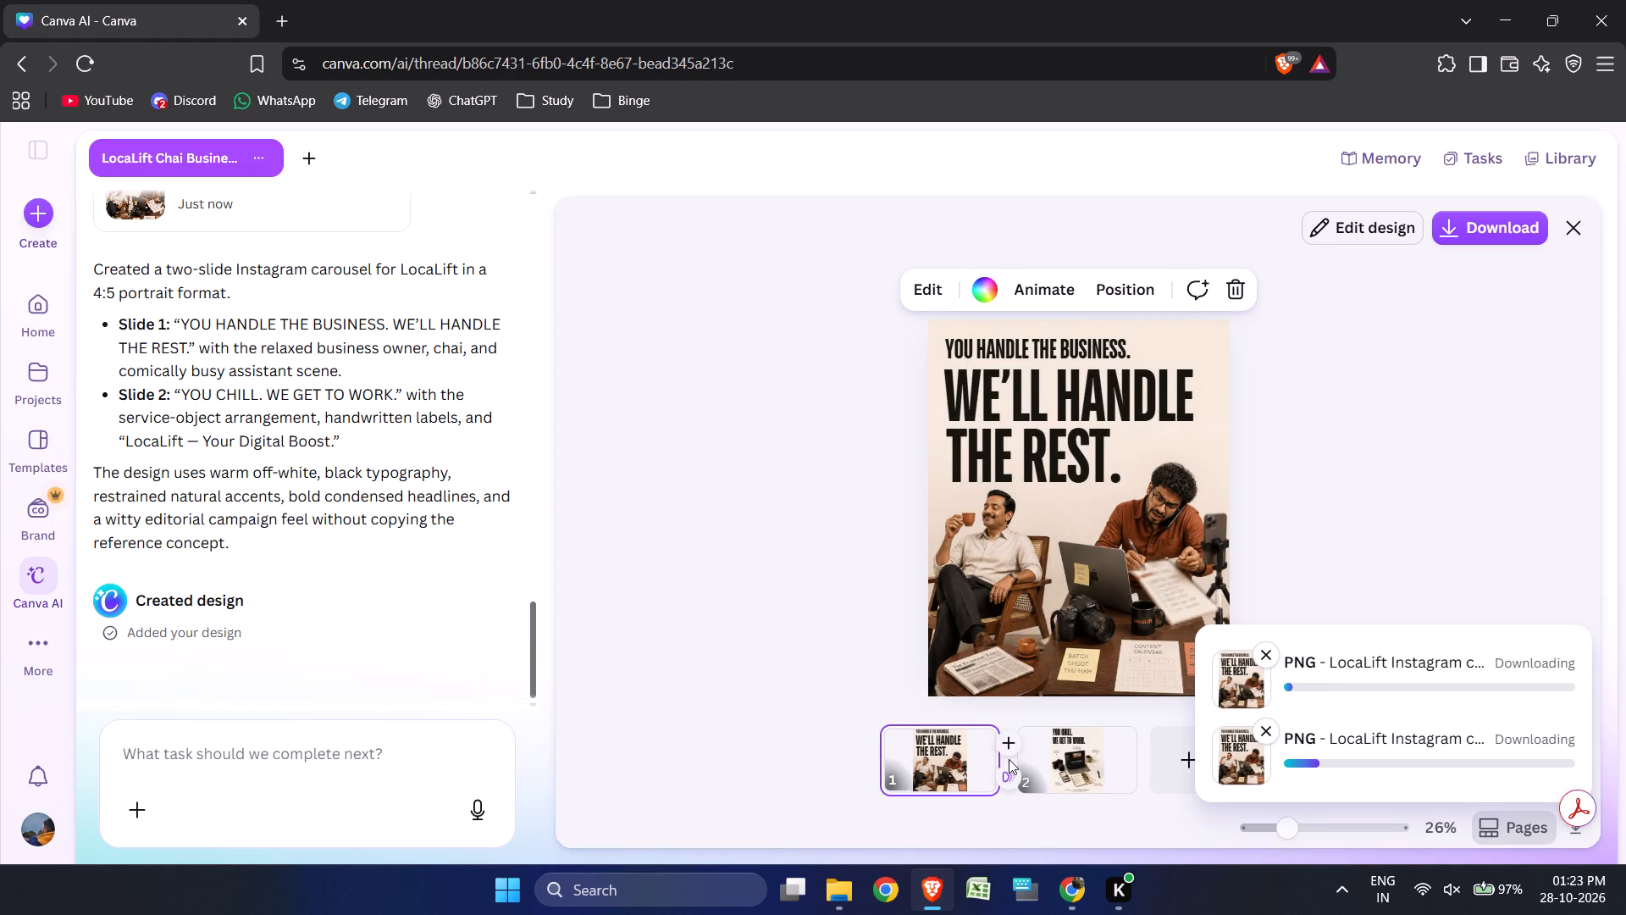
Show the carousel's second slide, "YOU CHILL. WE GET TO WORK.", and open the design for editing.
click(1060, 759)
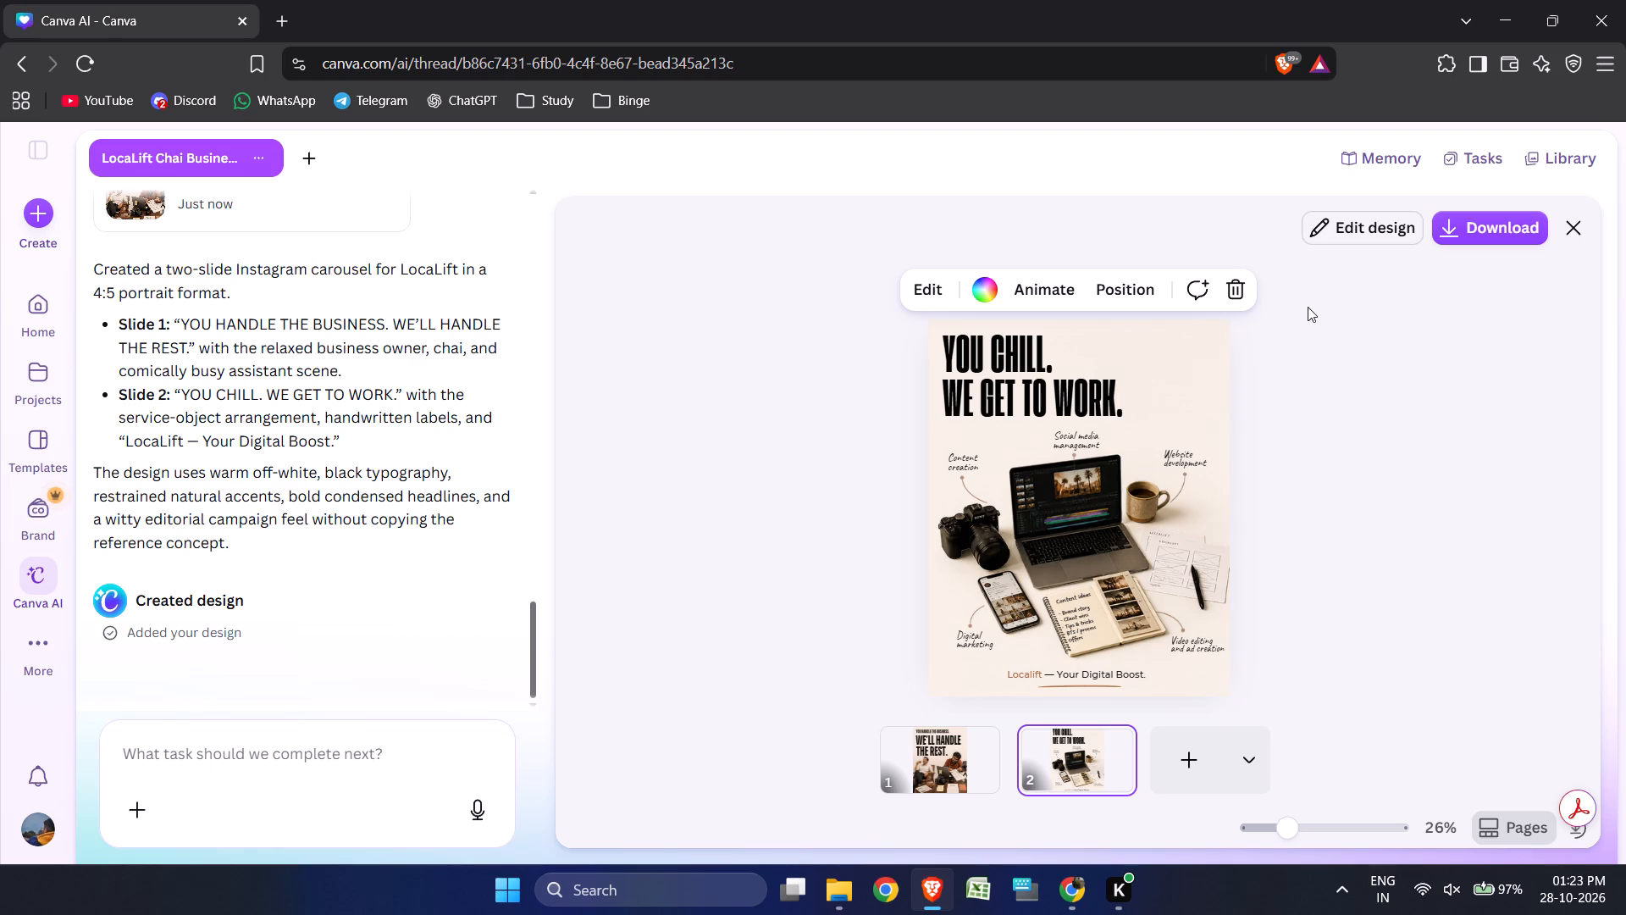
click(1369, 225)
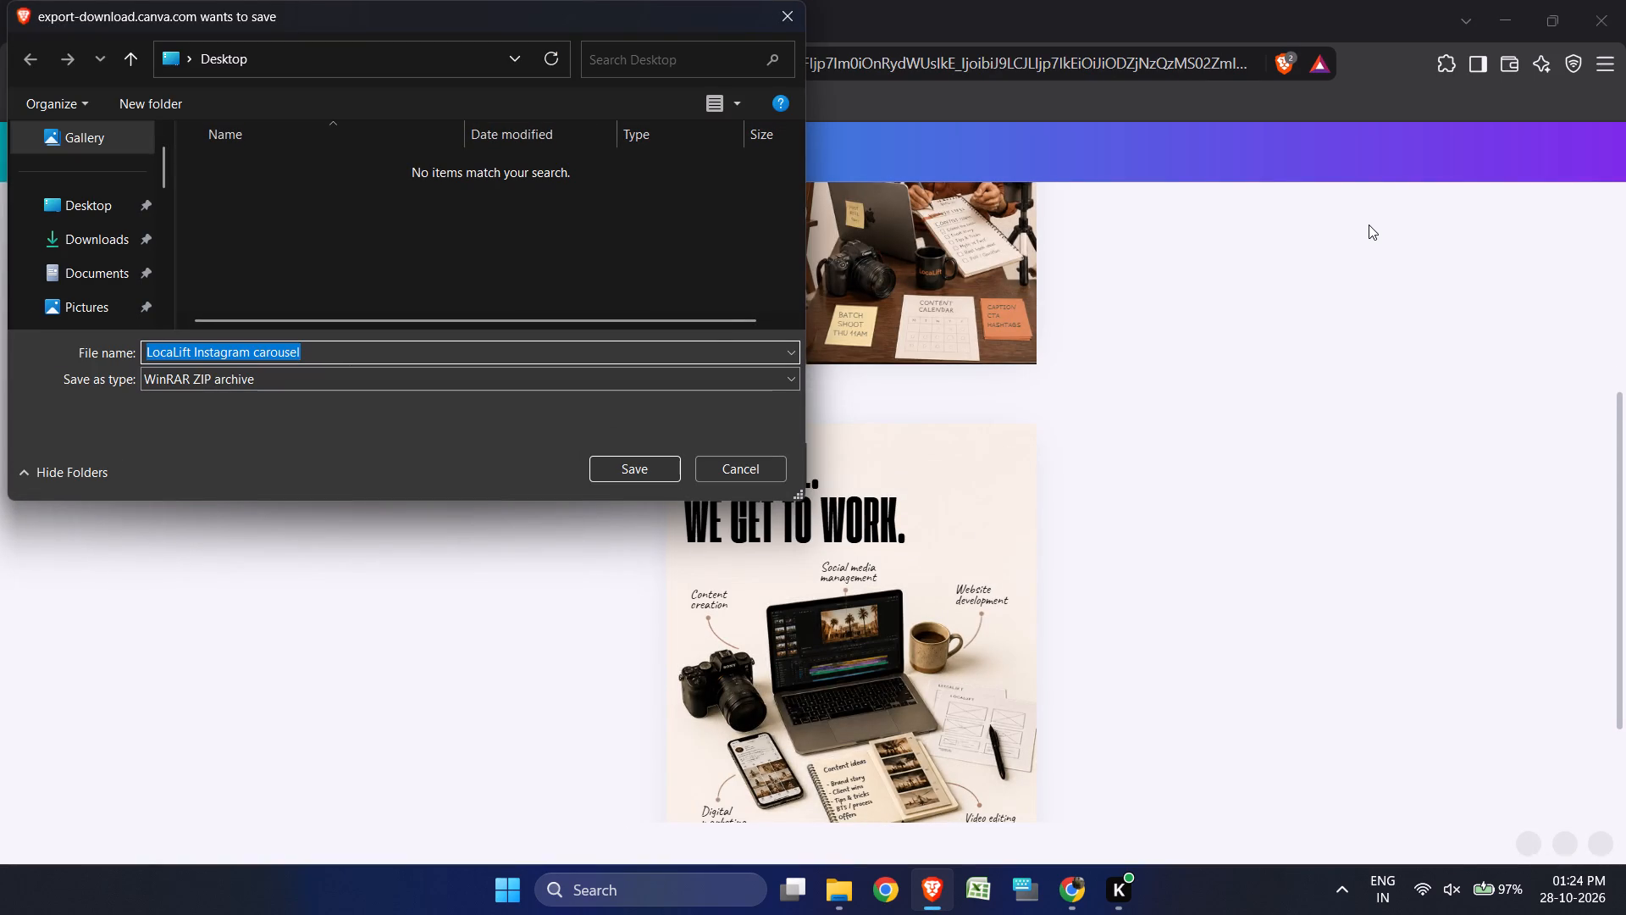
Save the exported ZIP archive in the Downloads folder as "LocaLift Instagram carousel 1".
click(86, 246)
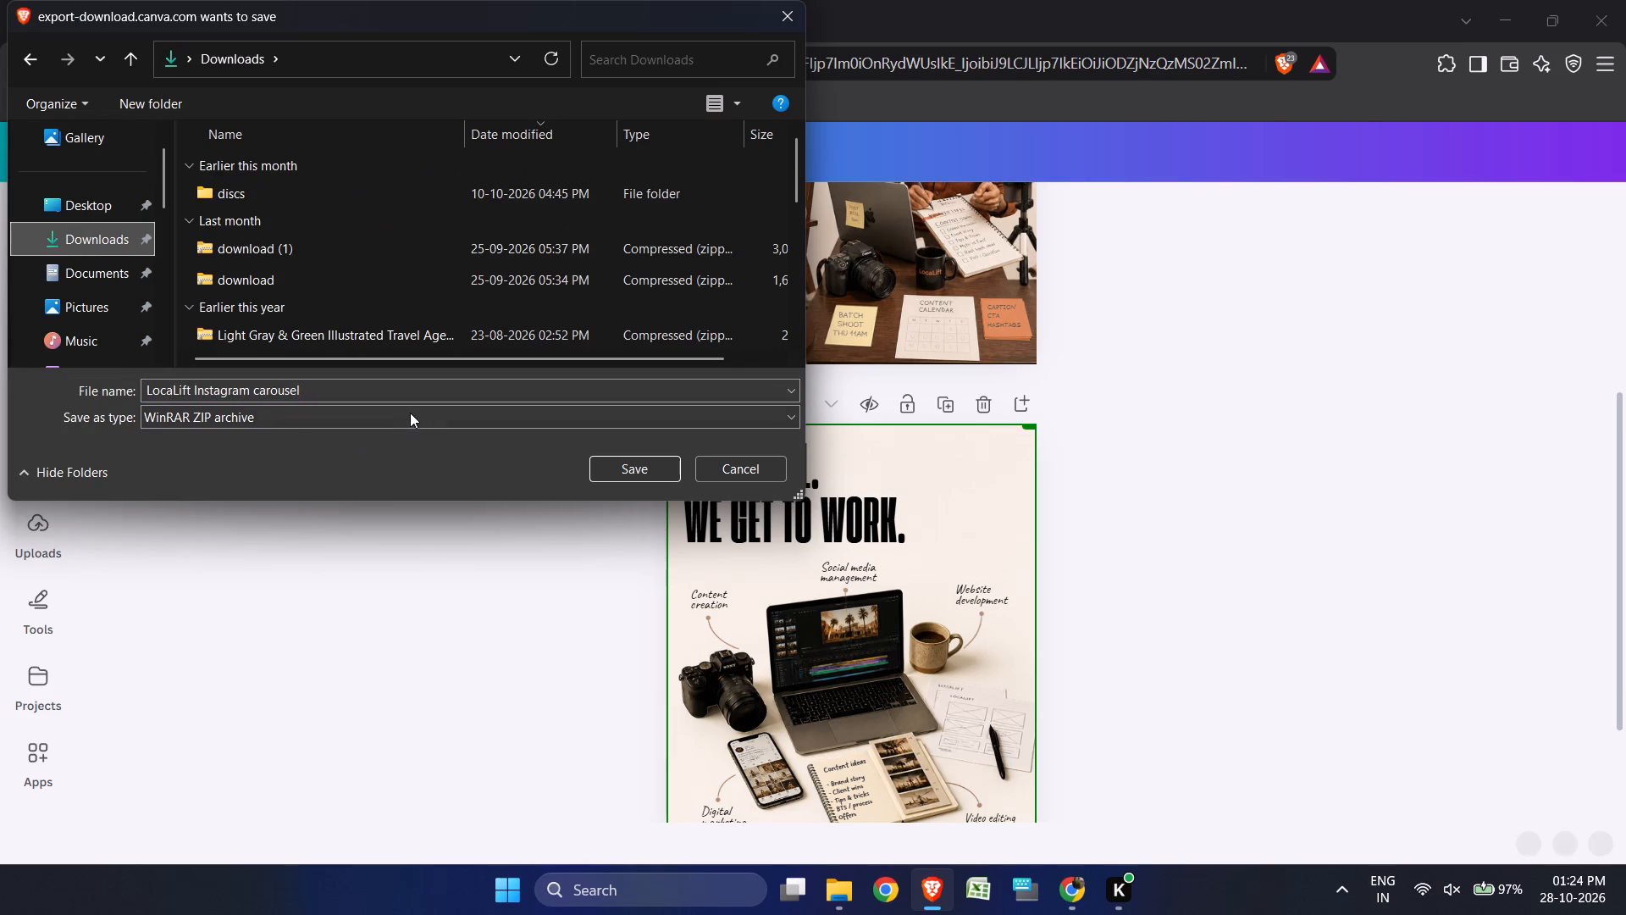
click(357, 383)
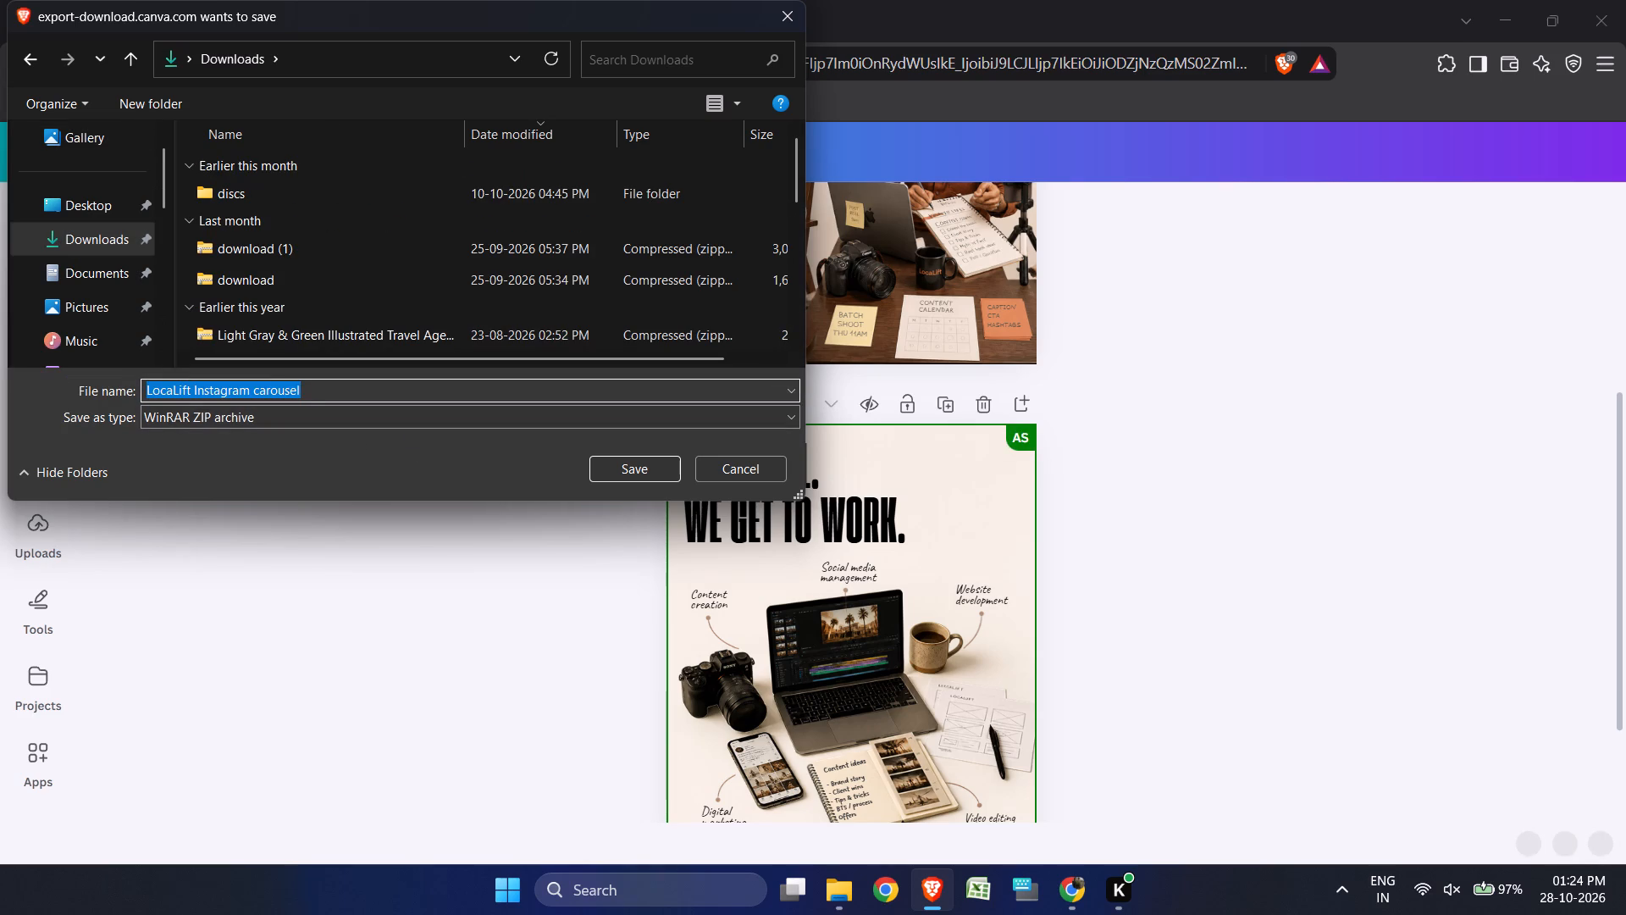
click(357, 383)
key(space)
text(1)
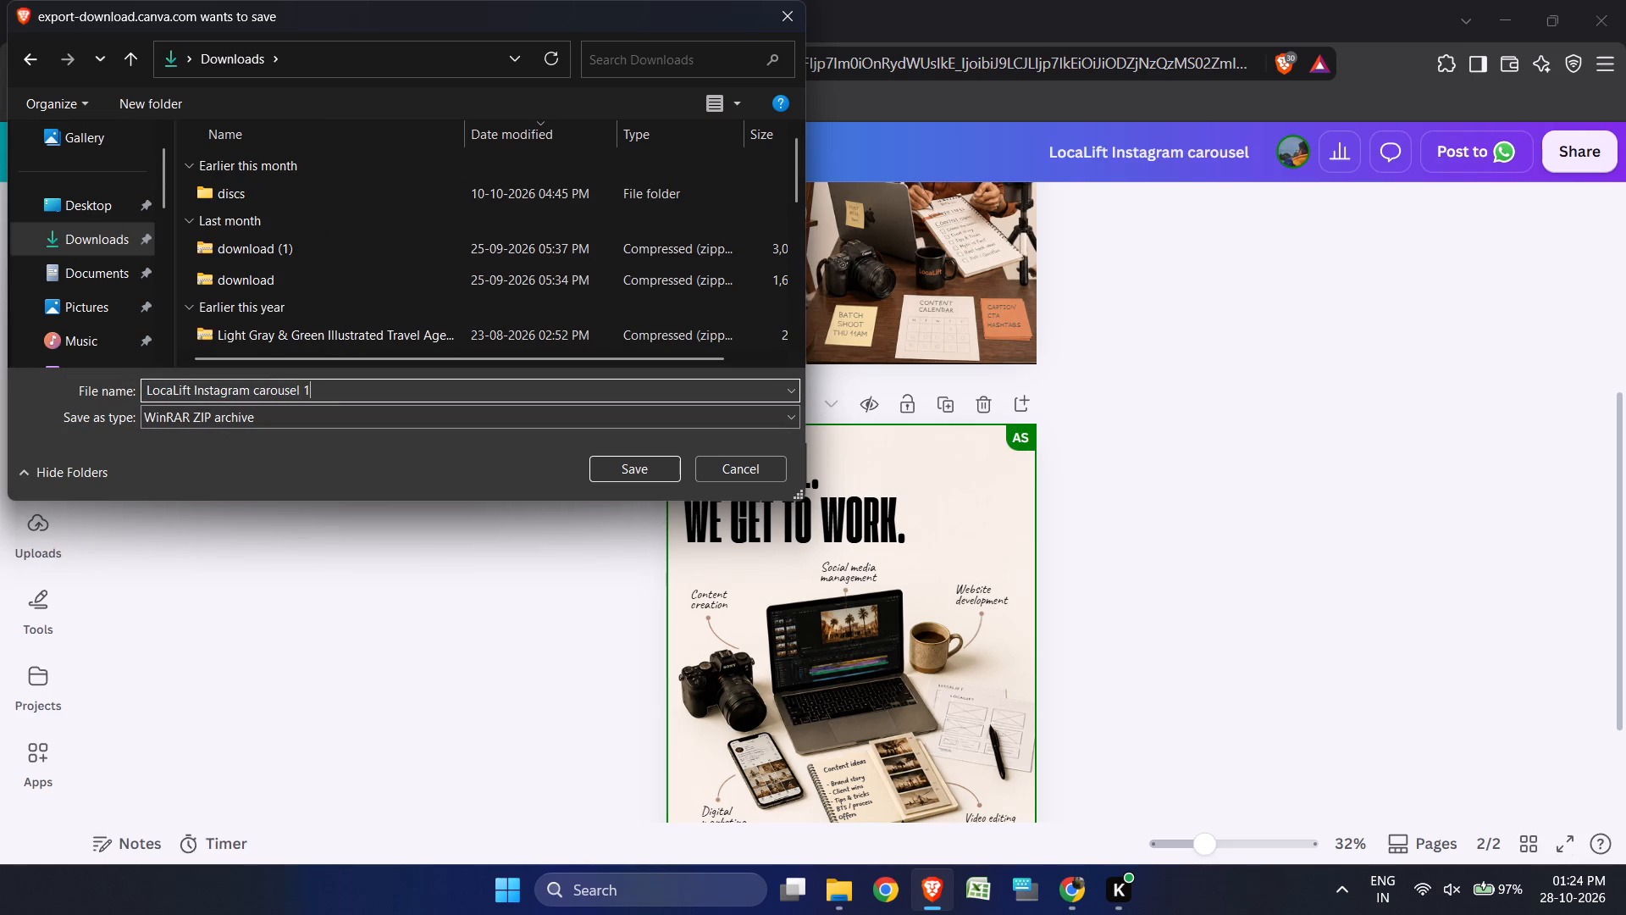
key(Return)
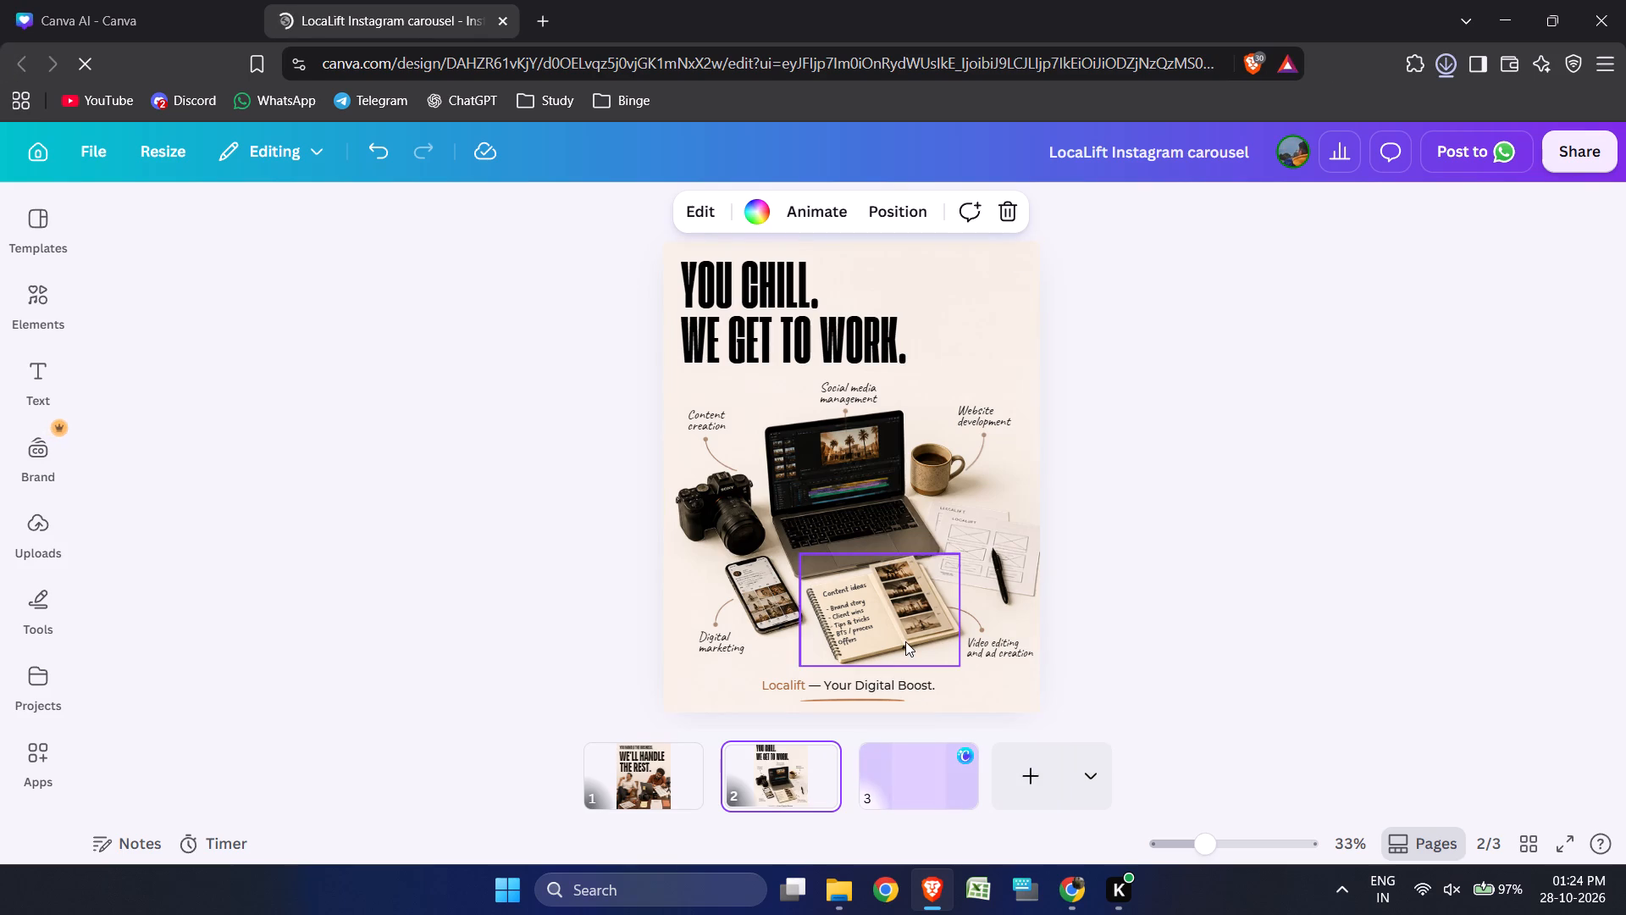
Delete the "Localift — Your Digital Boost." text line at the bottom of the second slide.
click(849, 679)
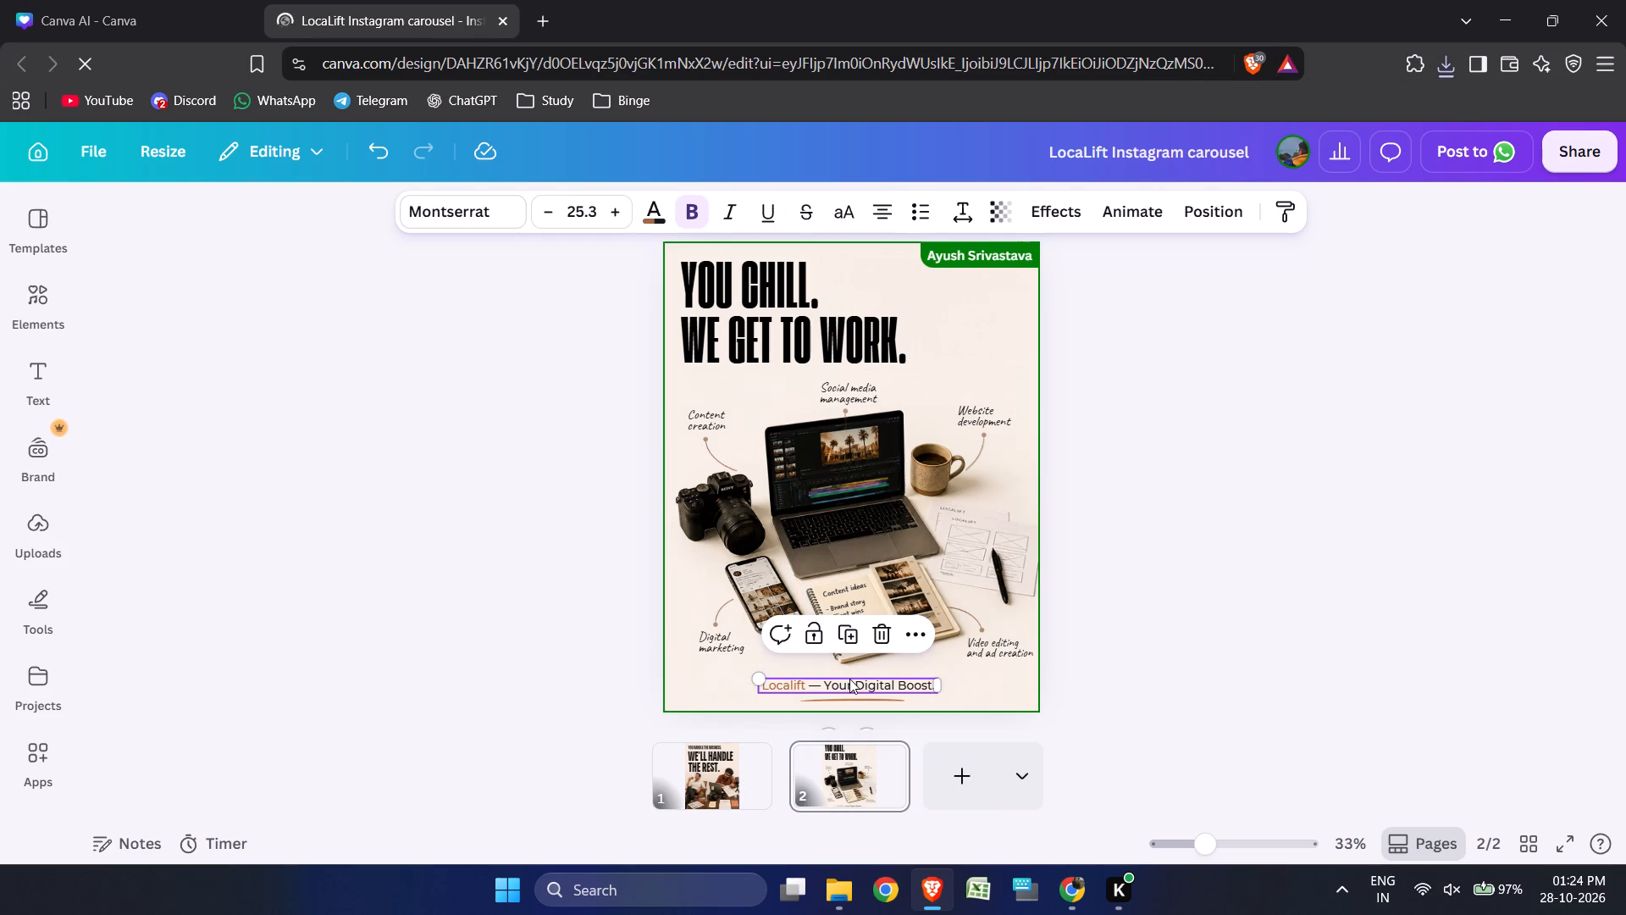
click(881, 628)
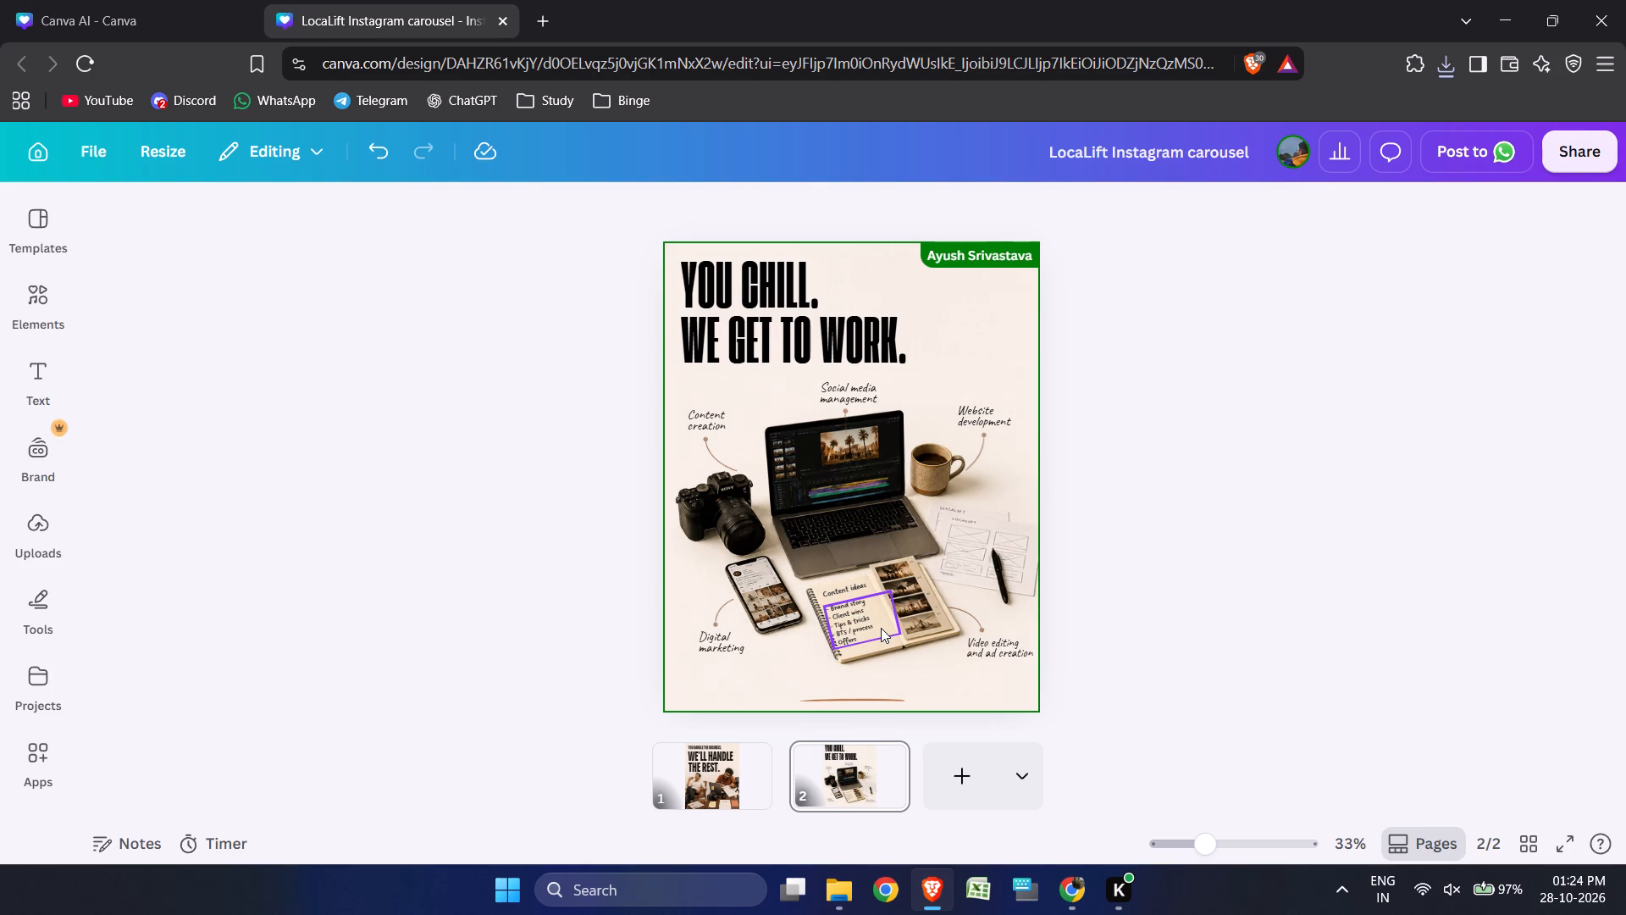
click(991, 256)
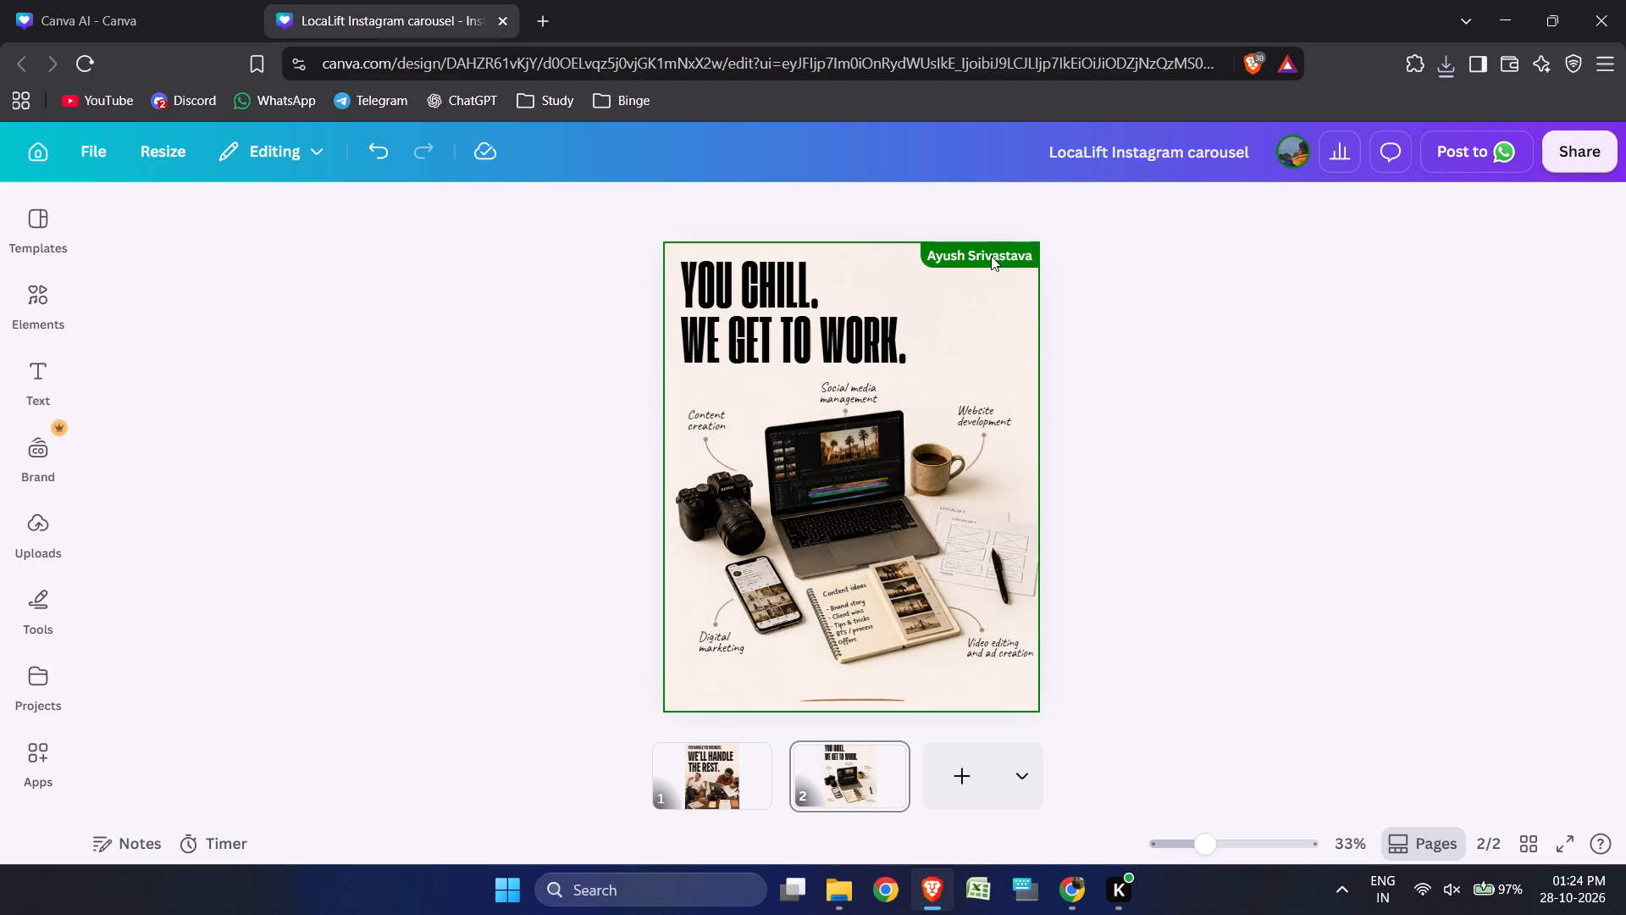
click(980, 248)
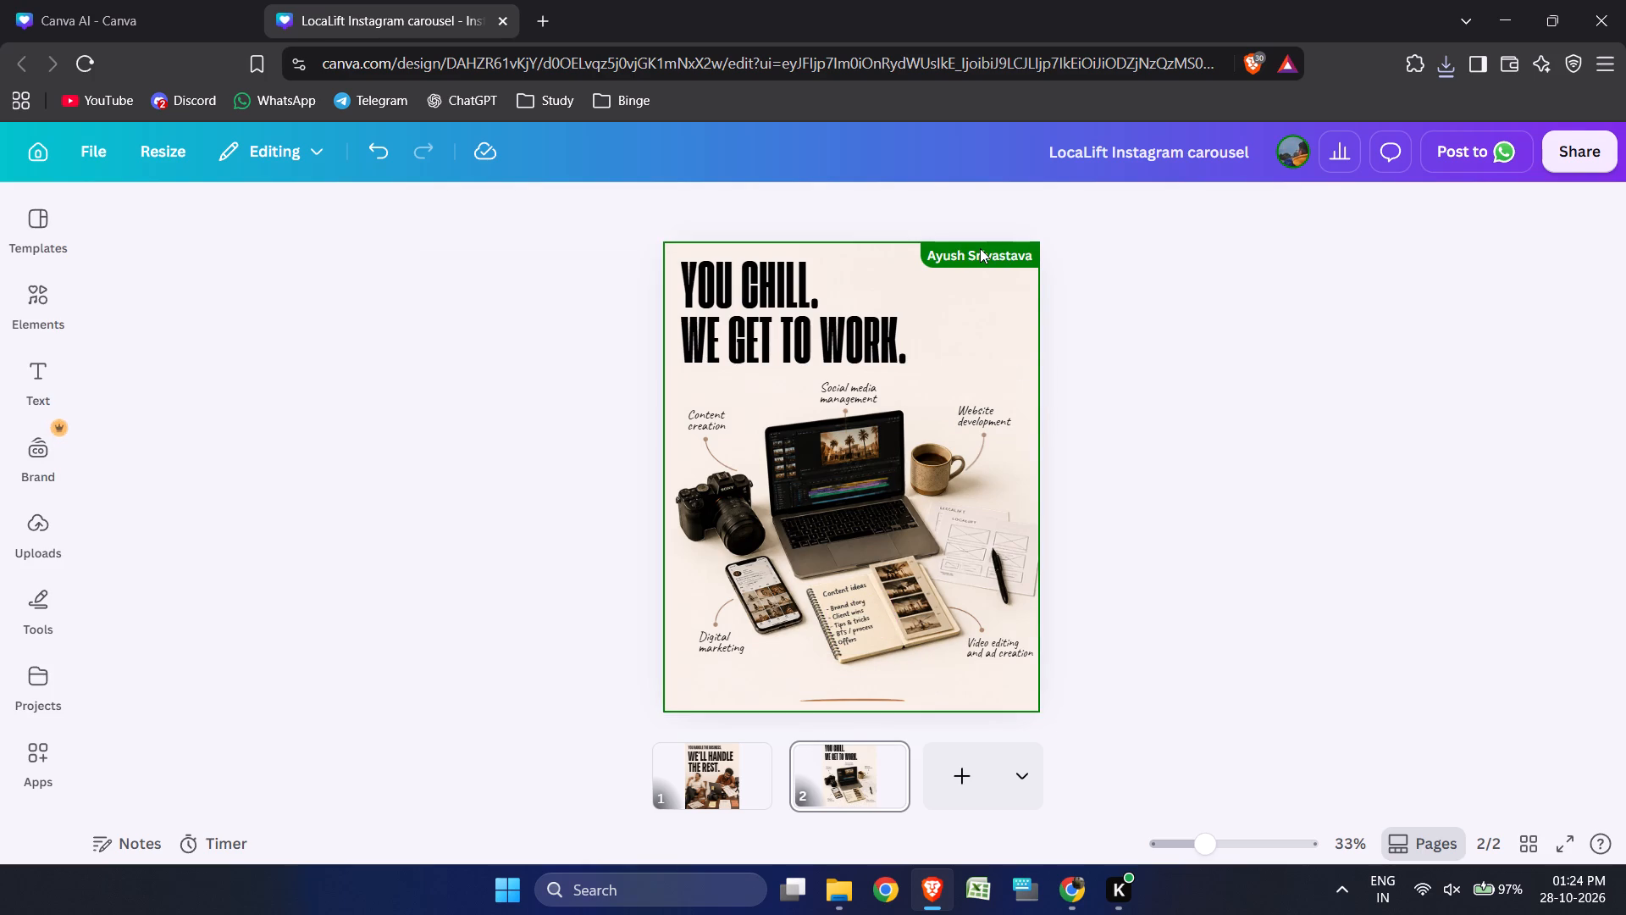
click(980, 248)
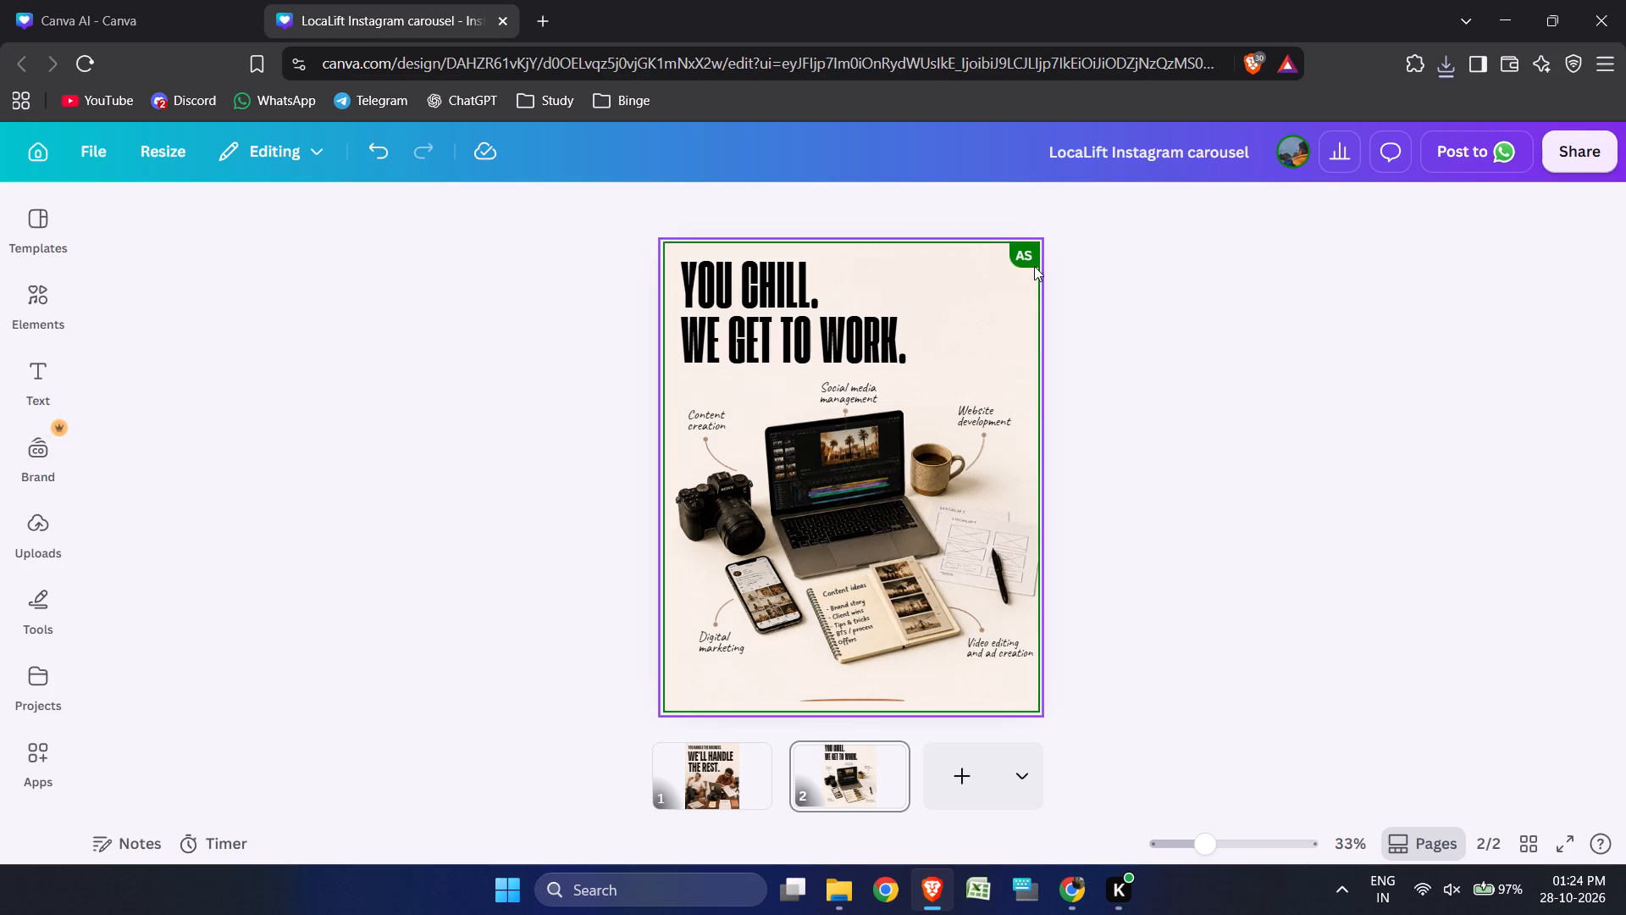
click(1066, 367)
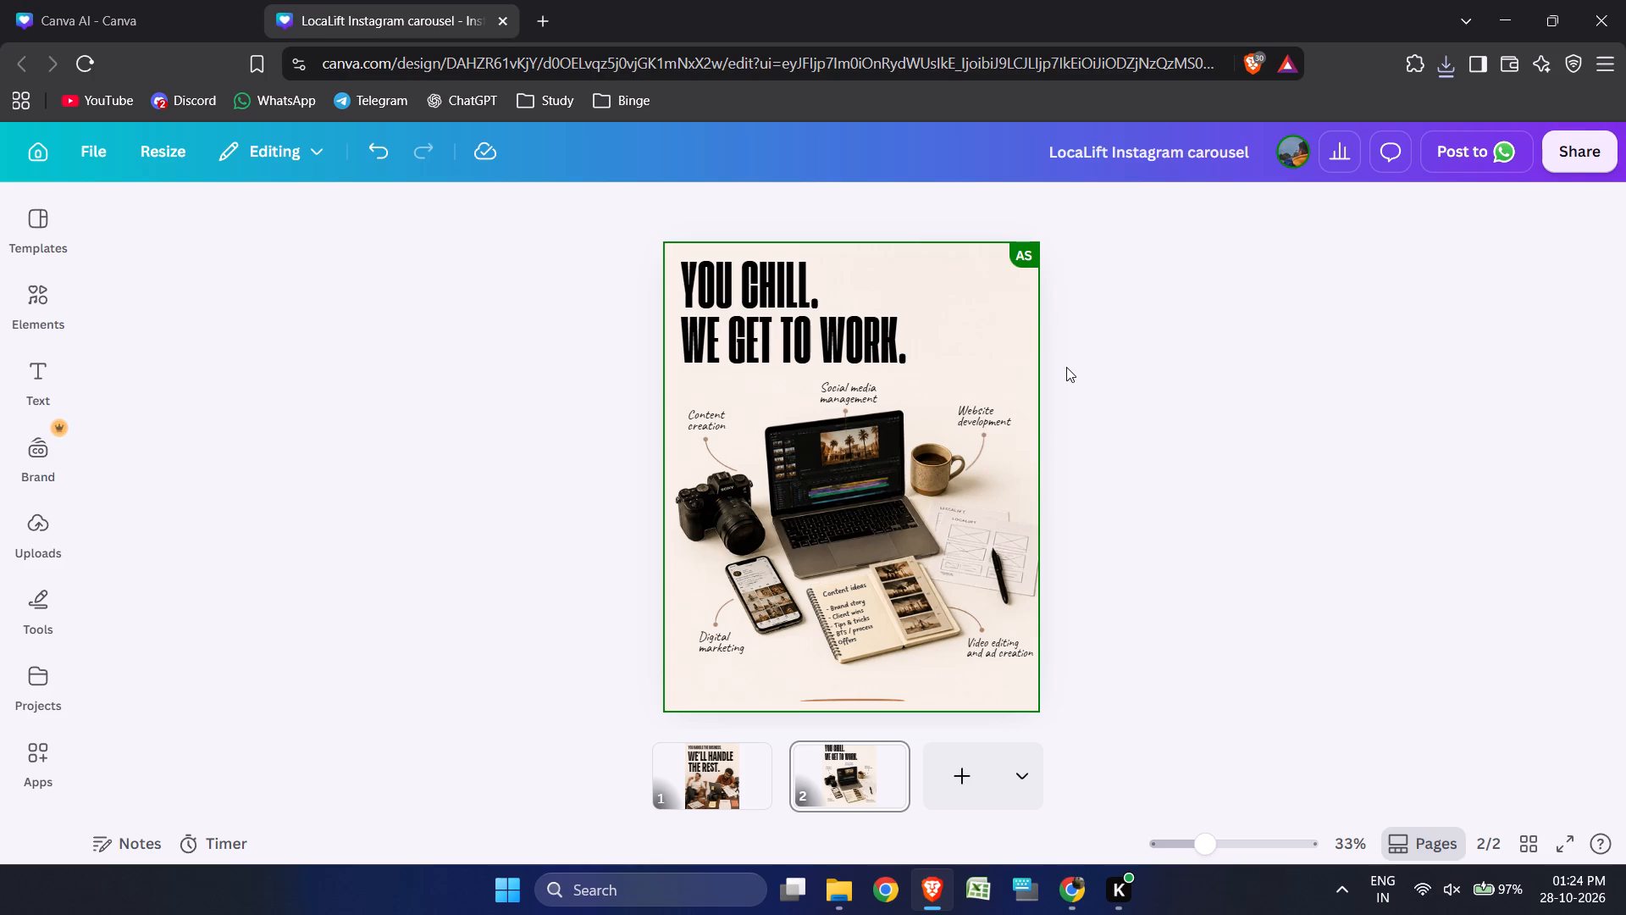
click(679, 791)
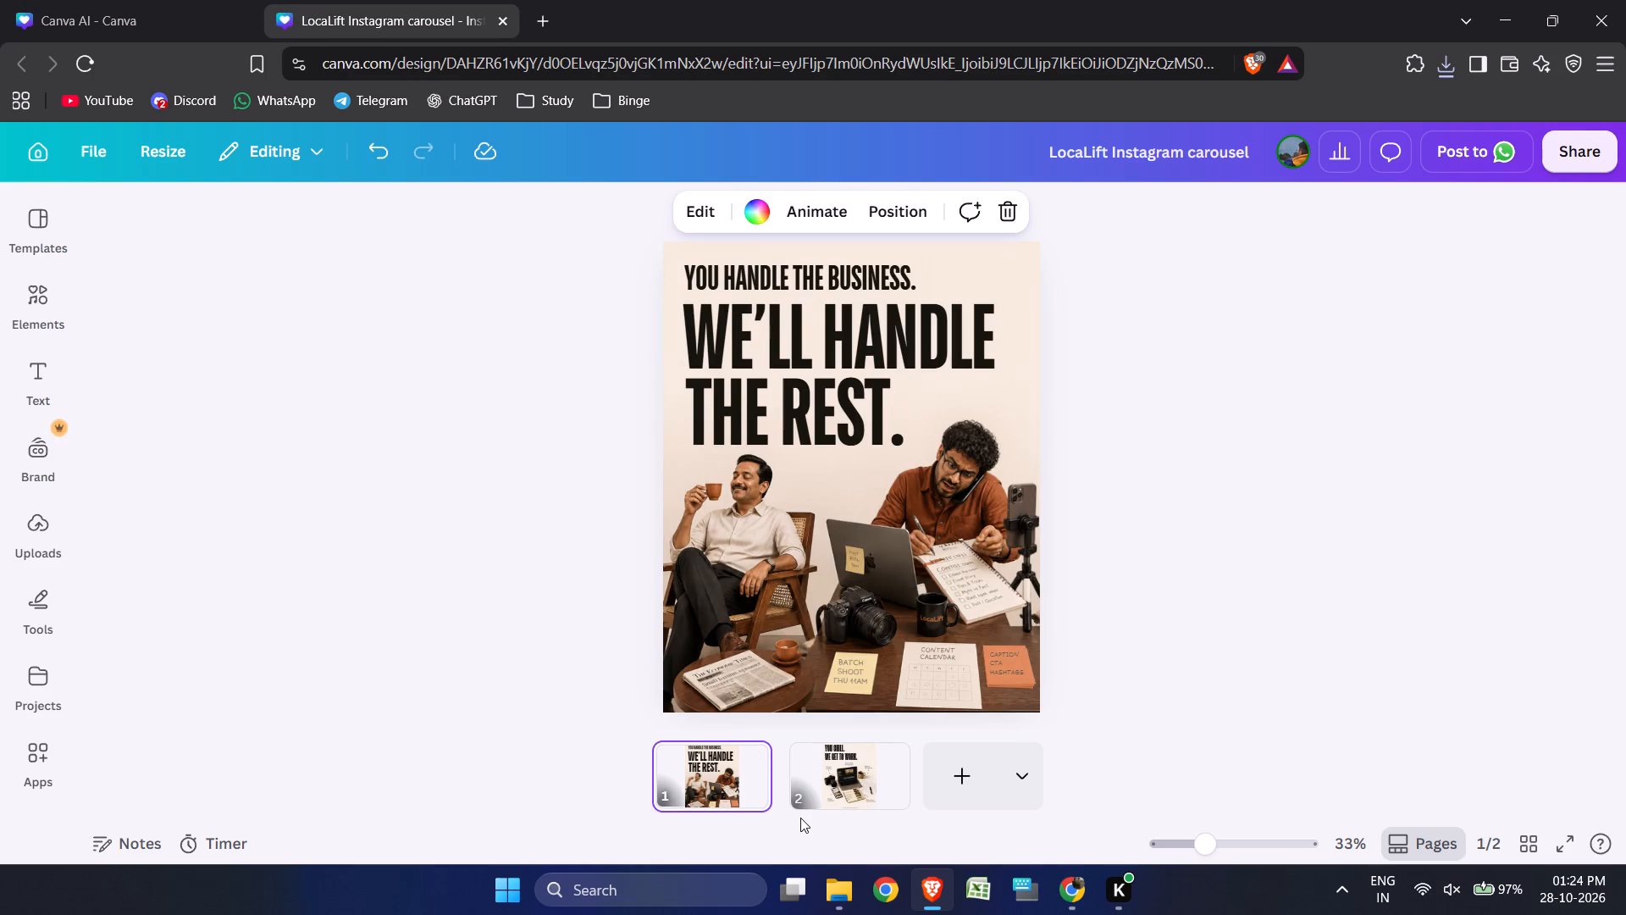
Return to page 2, "You chill. We get to work.", and start uploading a file from the computer.
click(840, 760)
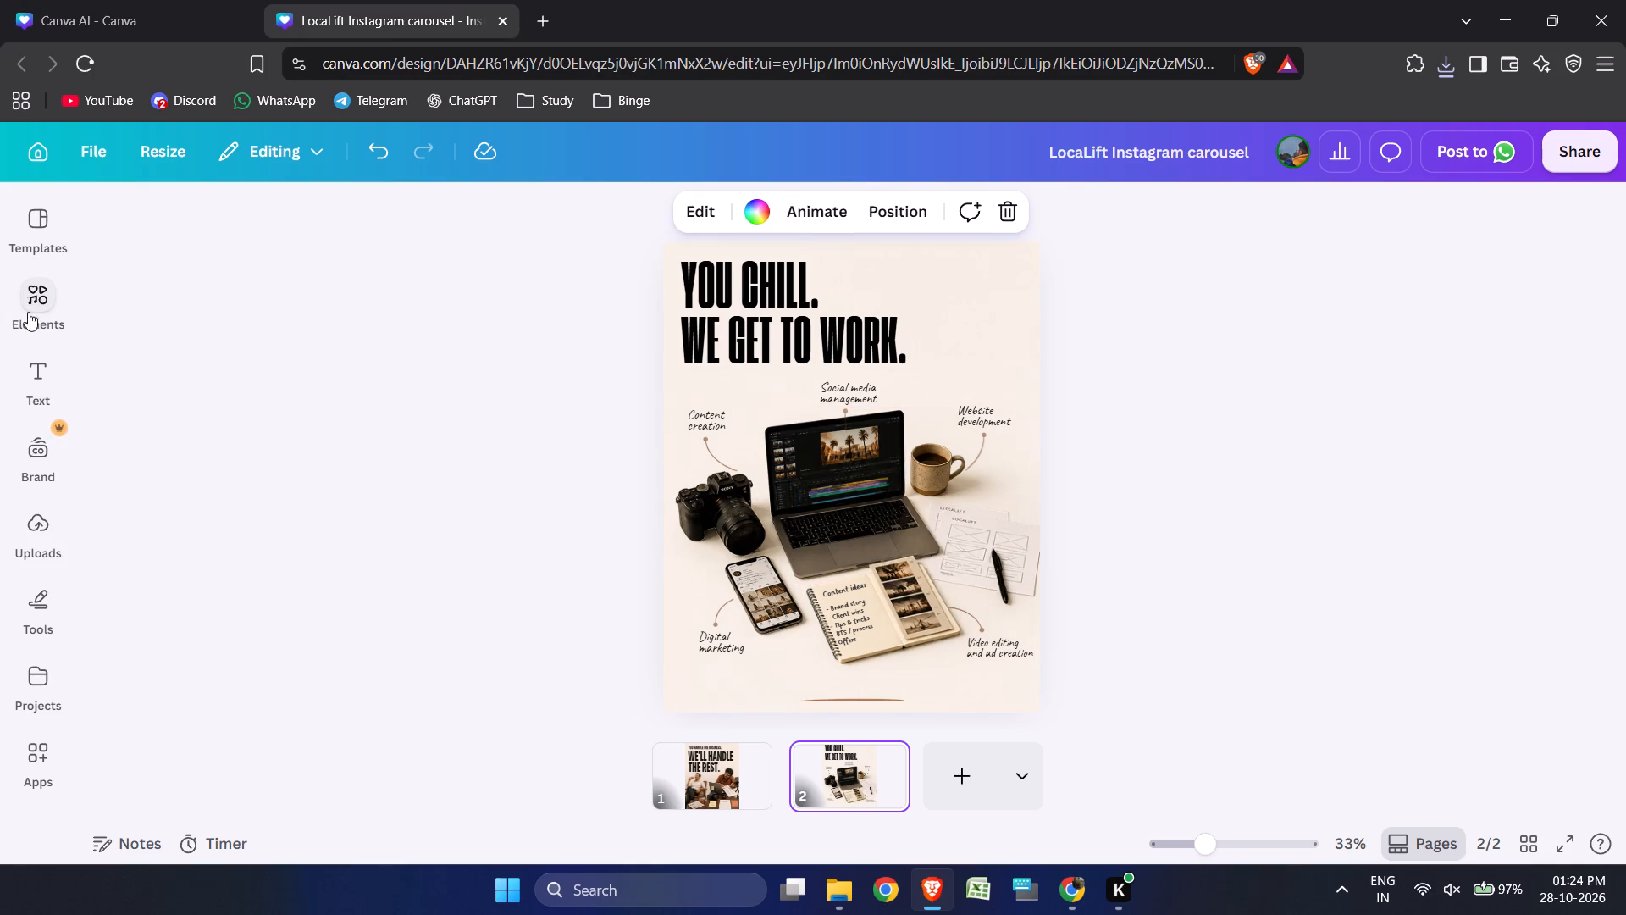
click(53, 525)
click(246, 272)
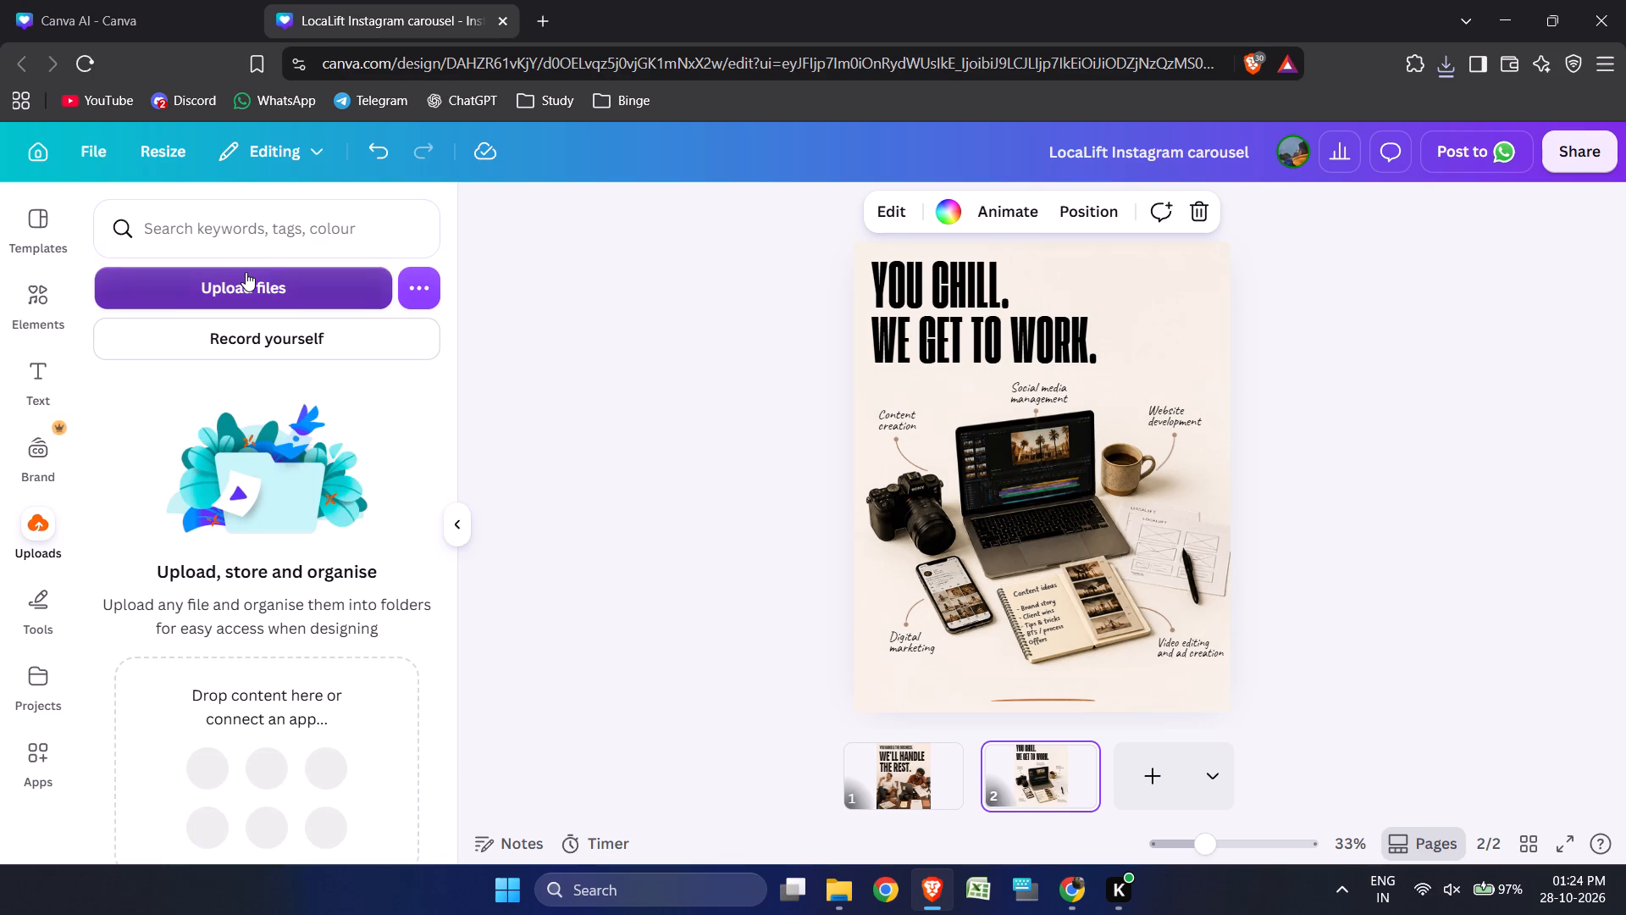
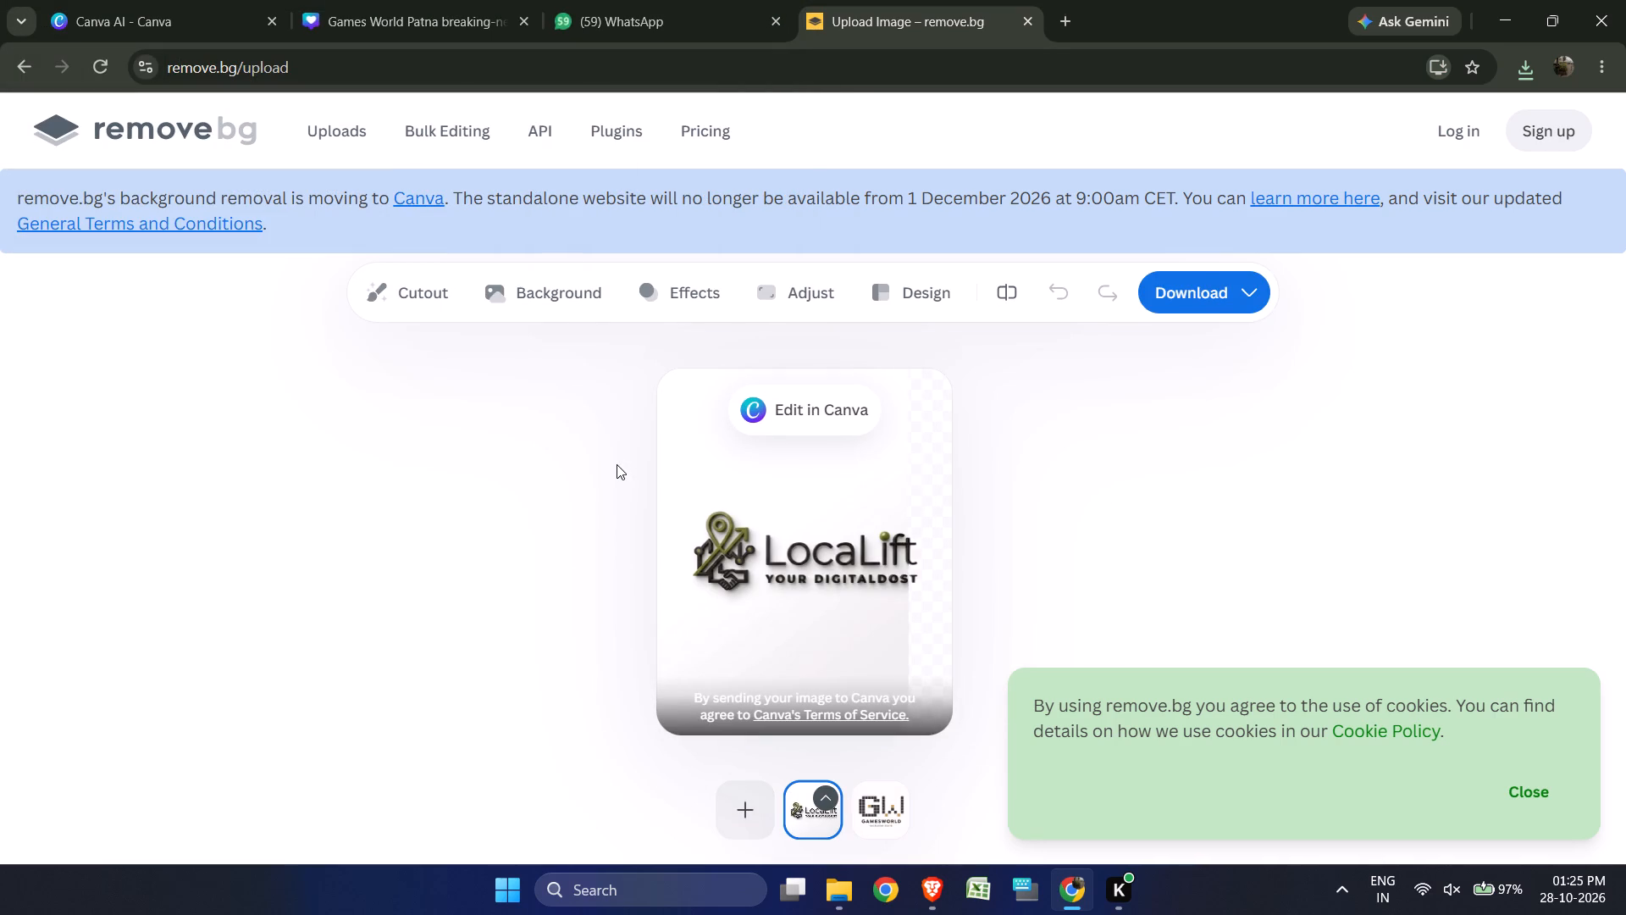
Start saving the background-removed LocaLift logo to the computer as a PNG image.
right_click(785, 555)
click(837, 576)
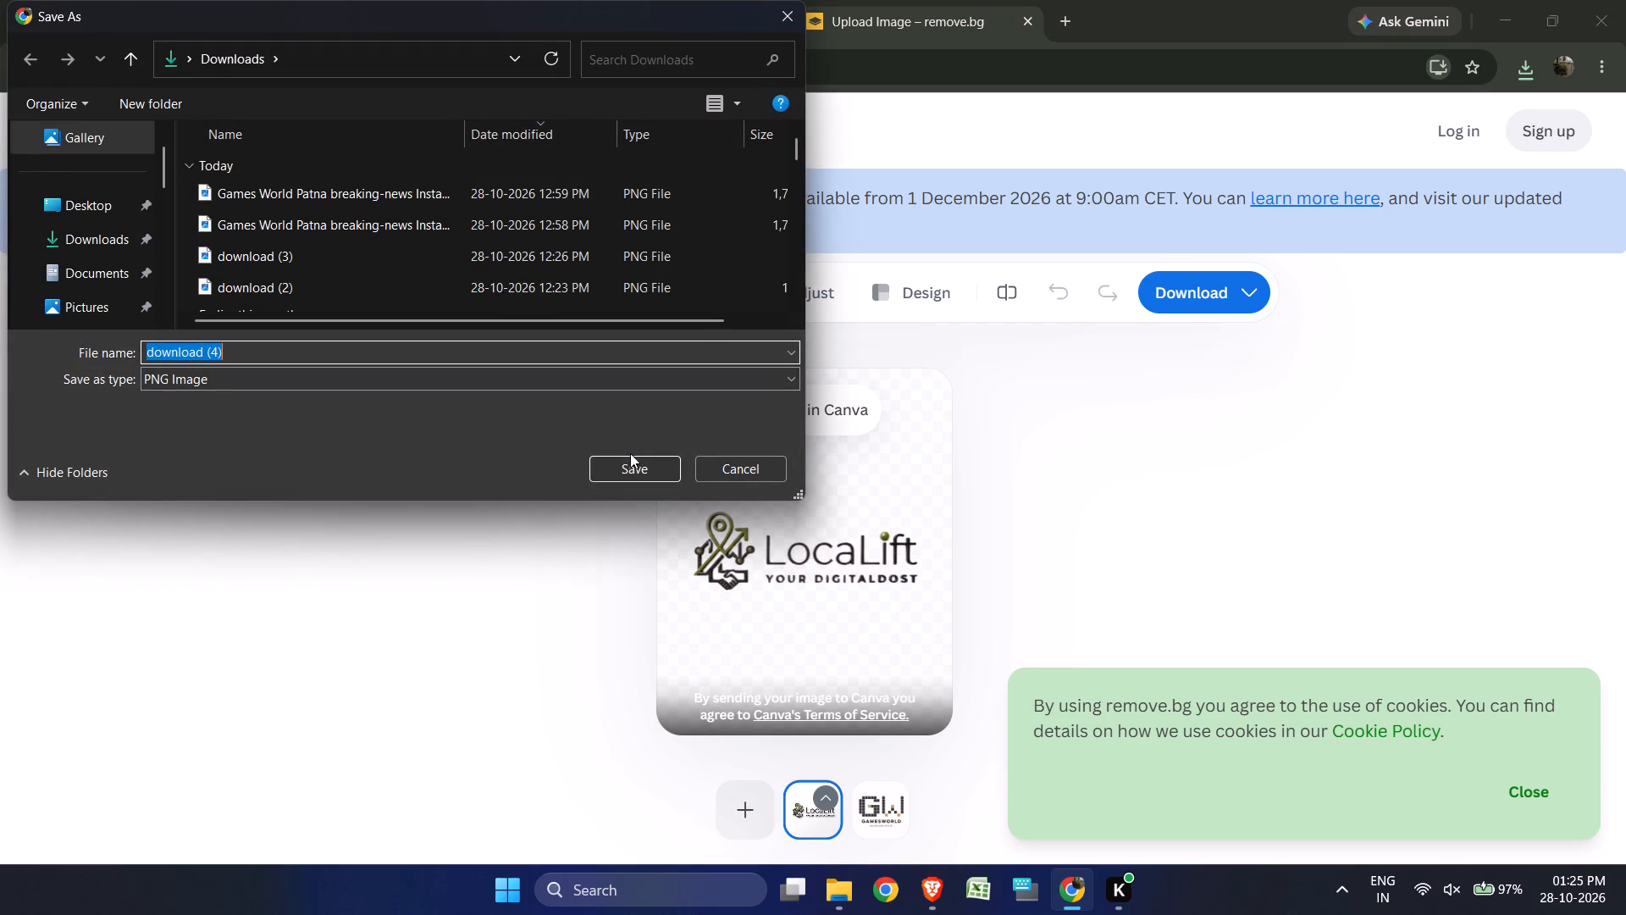
Save the background-removed LocaLift logo in the Downloads folder as a PNG named download (4).
click(629, 462)
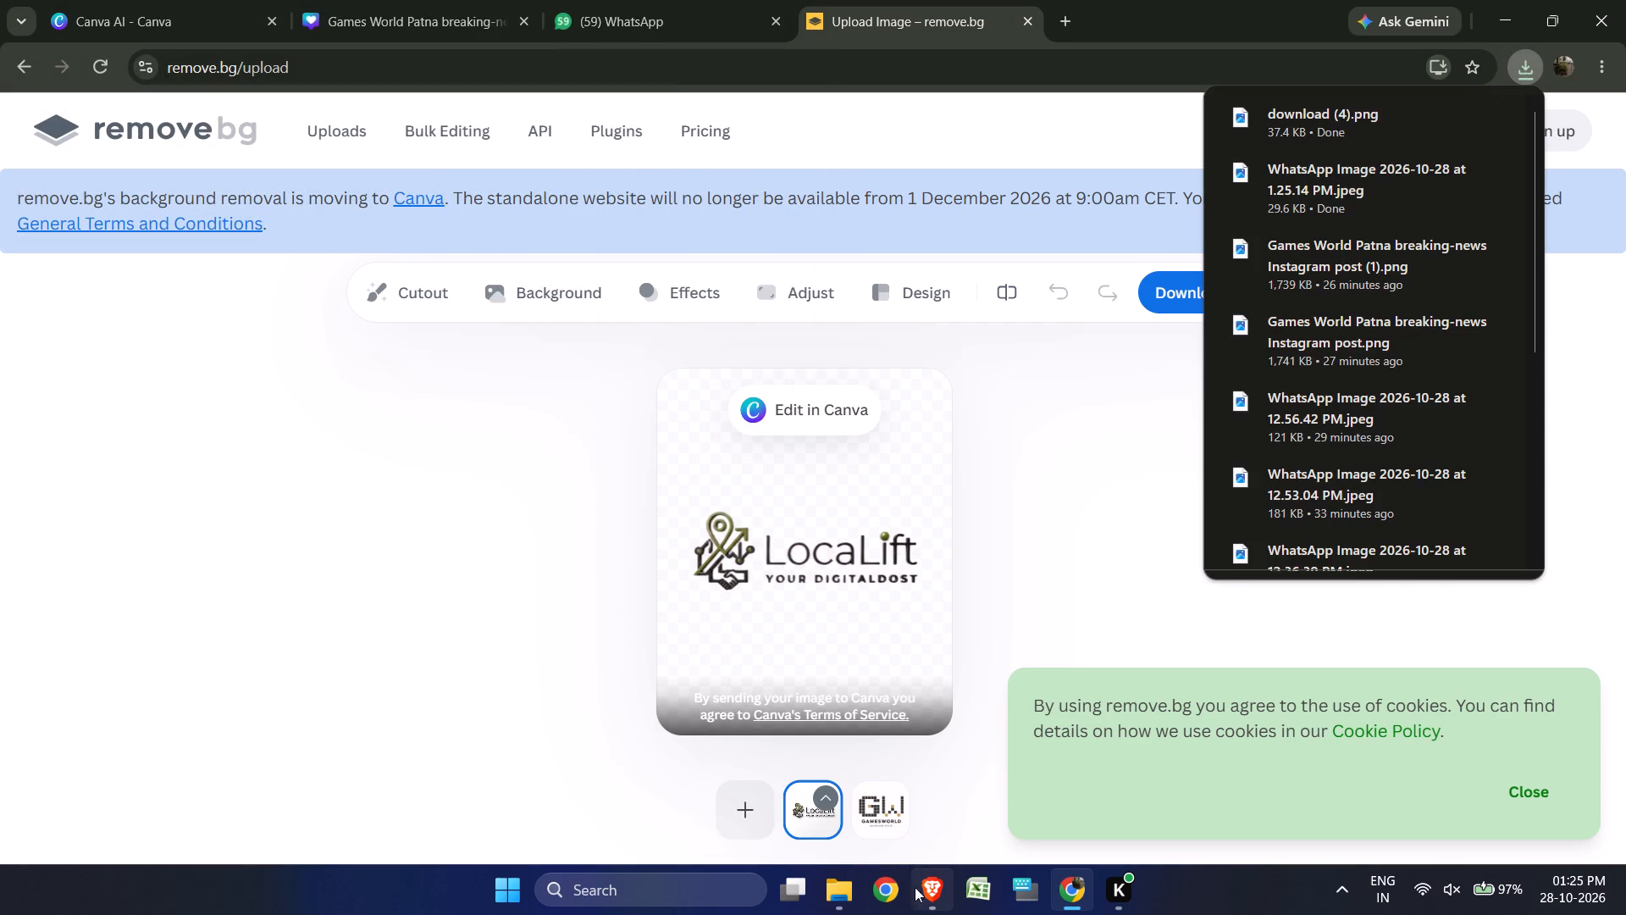
Switch to Brave and upload download (4) from the Downloads folder to the LocaLift Instagram carousel design.
click(917, 901)
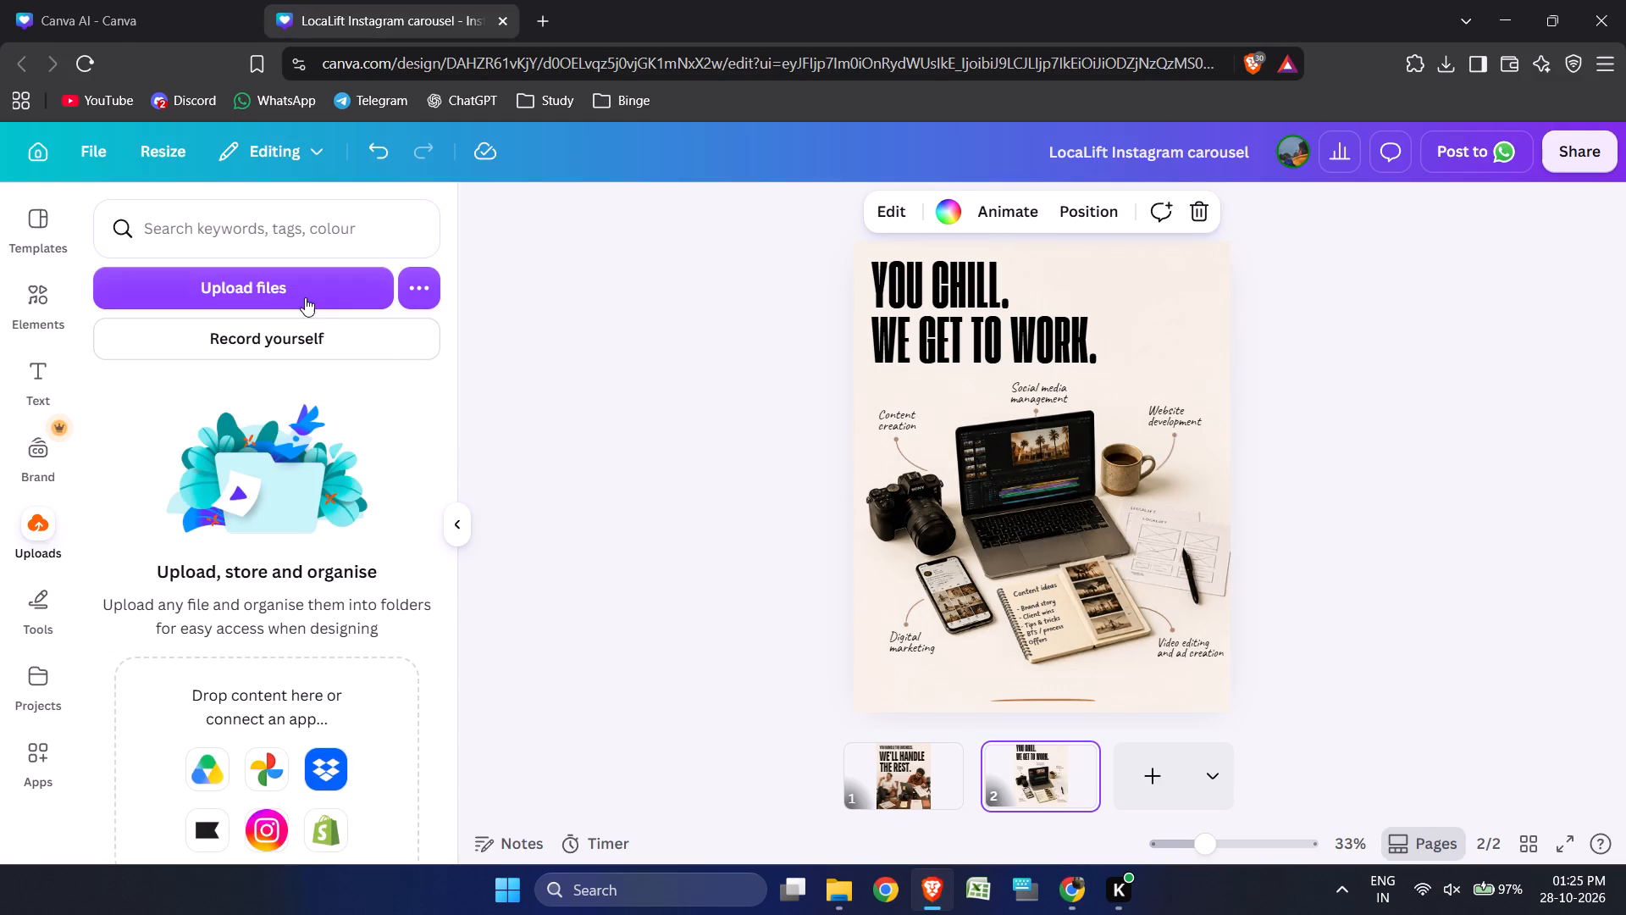
click(299, 290)
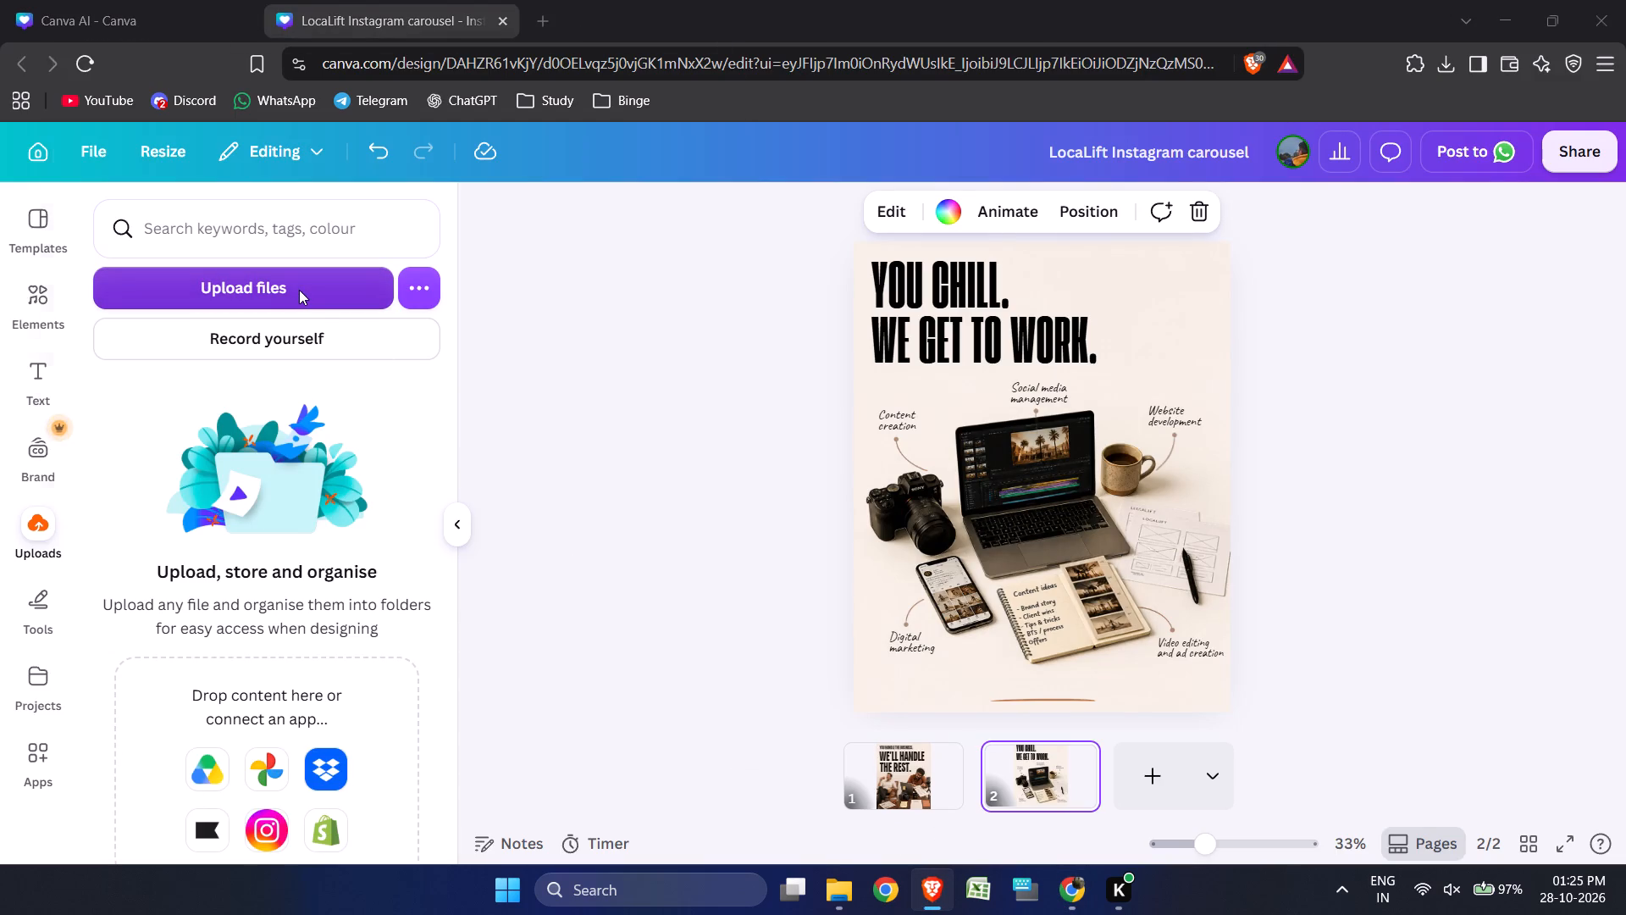
click(86, 229)
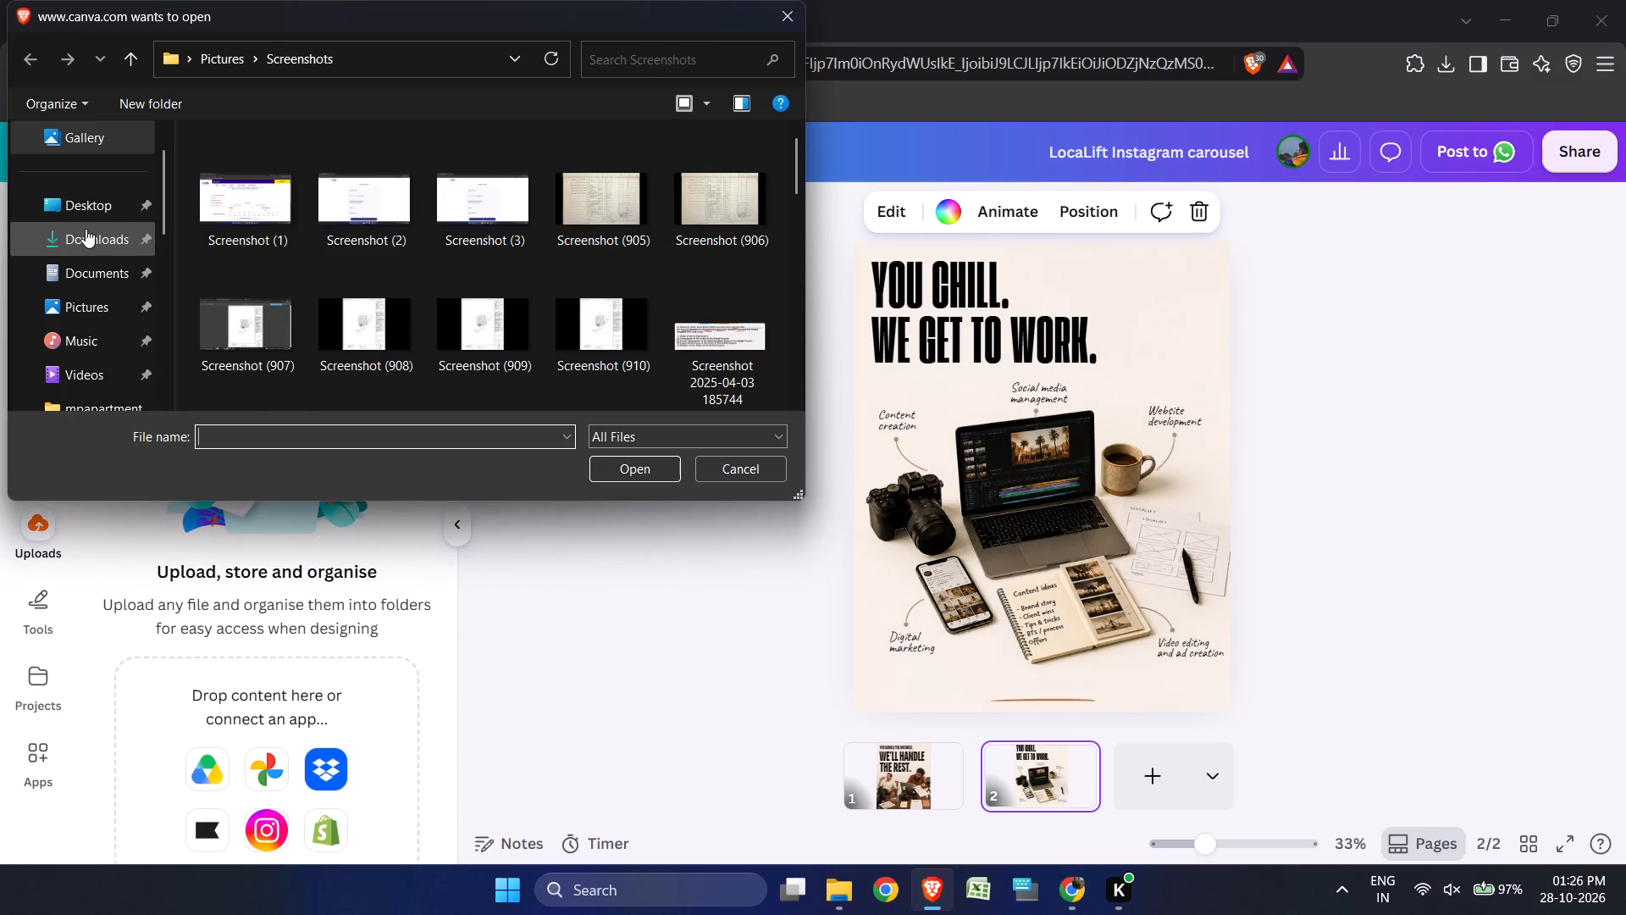
click(241, 193)
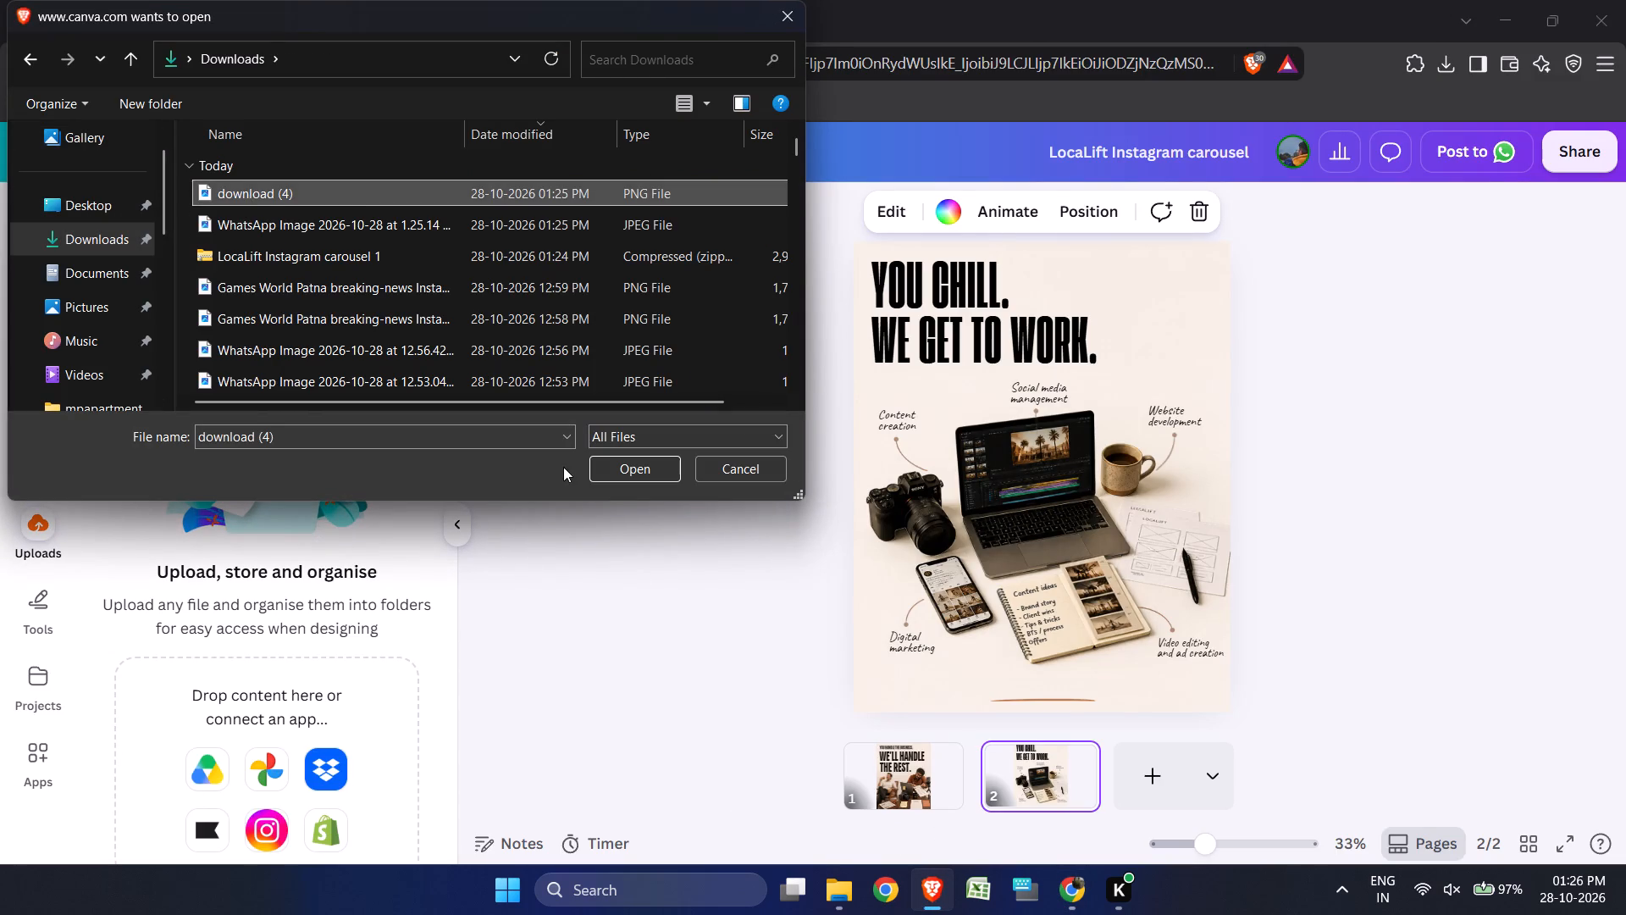
click(620, 478)
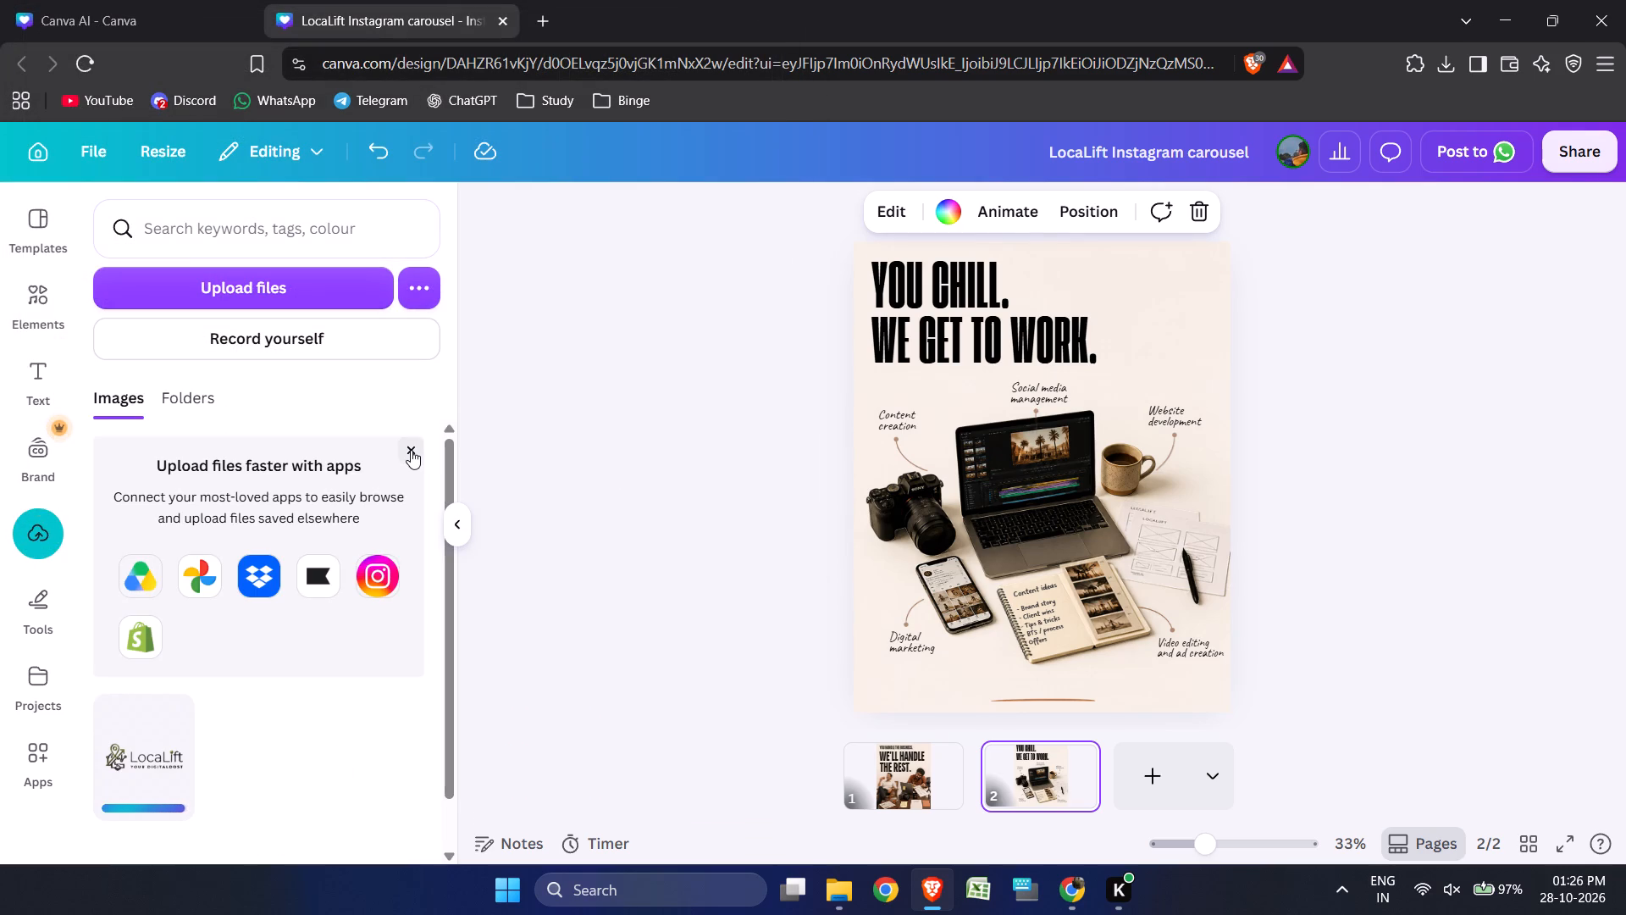
Place the uploaded LocaLift logo on page 2 and crop away the empty space above and below it.
click(121, 741)
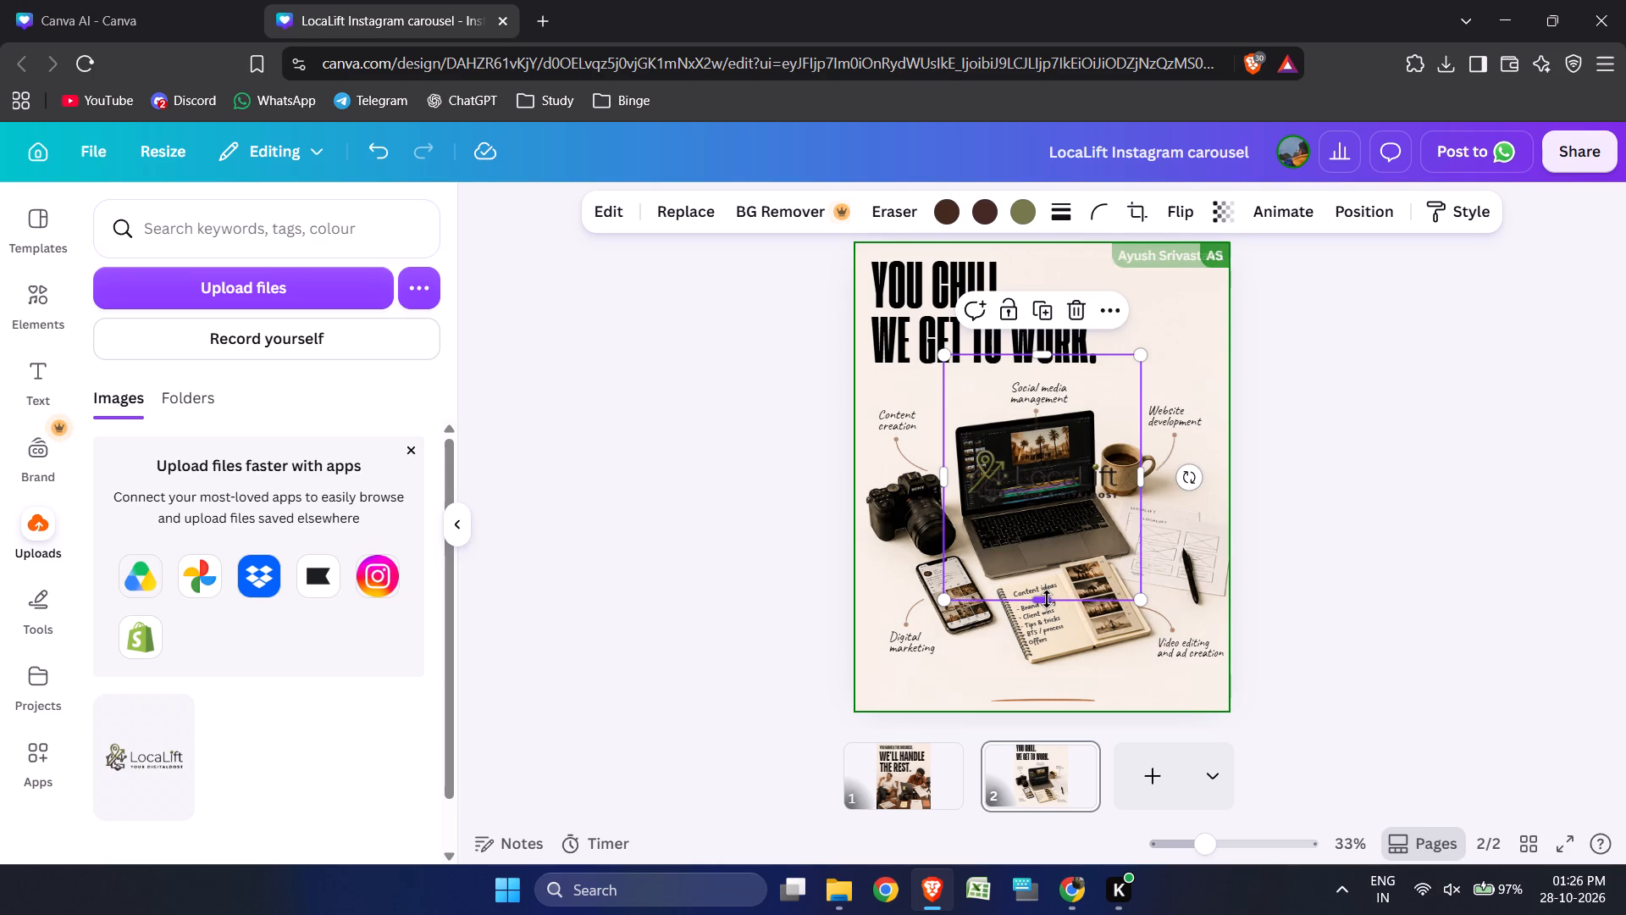
drag(1048, 599, 1036, 506)
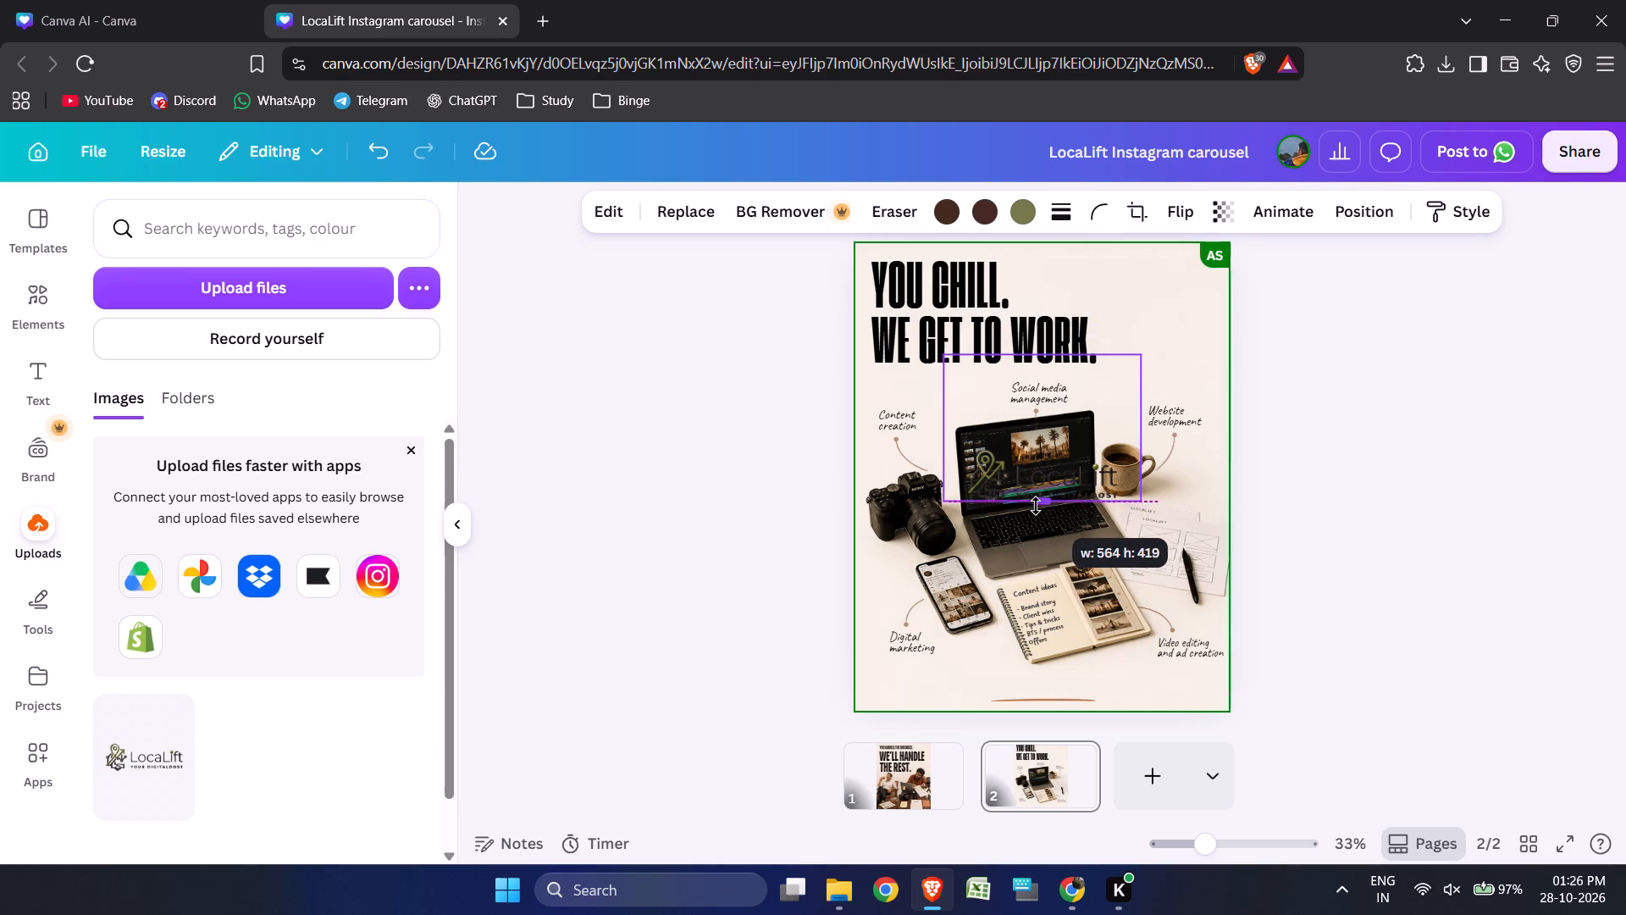
drag(1036, 506, 1031, 517)
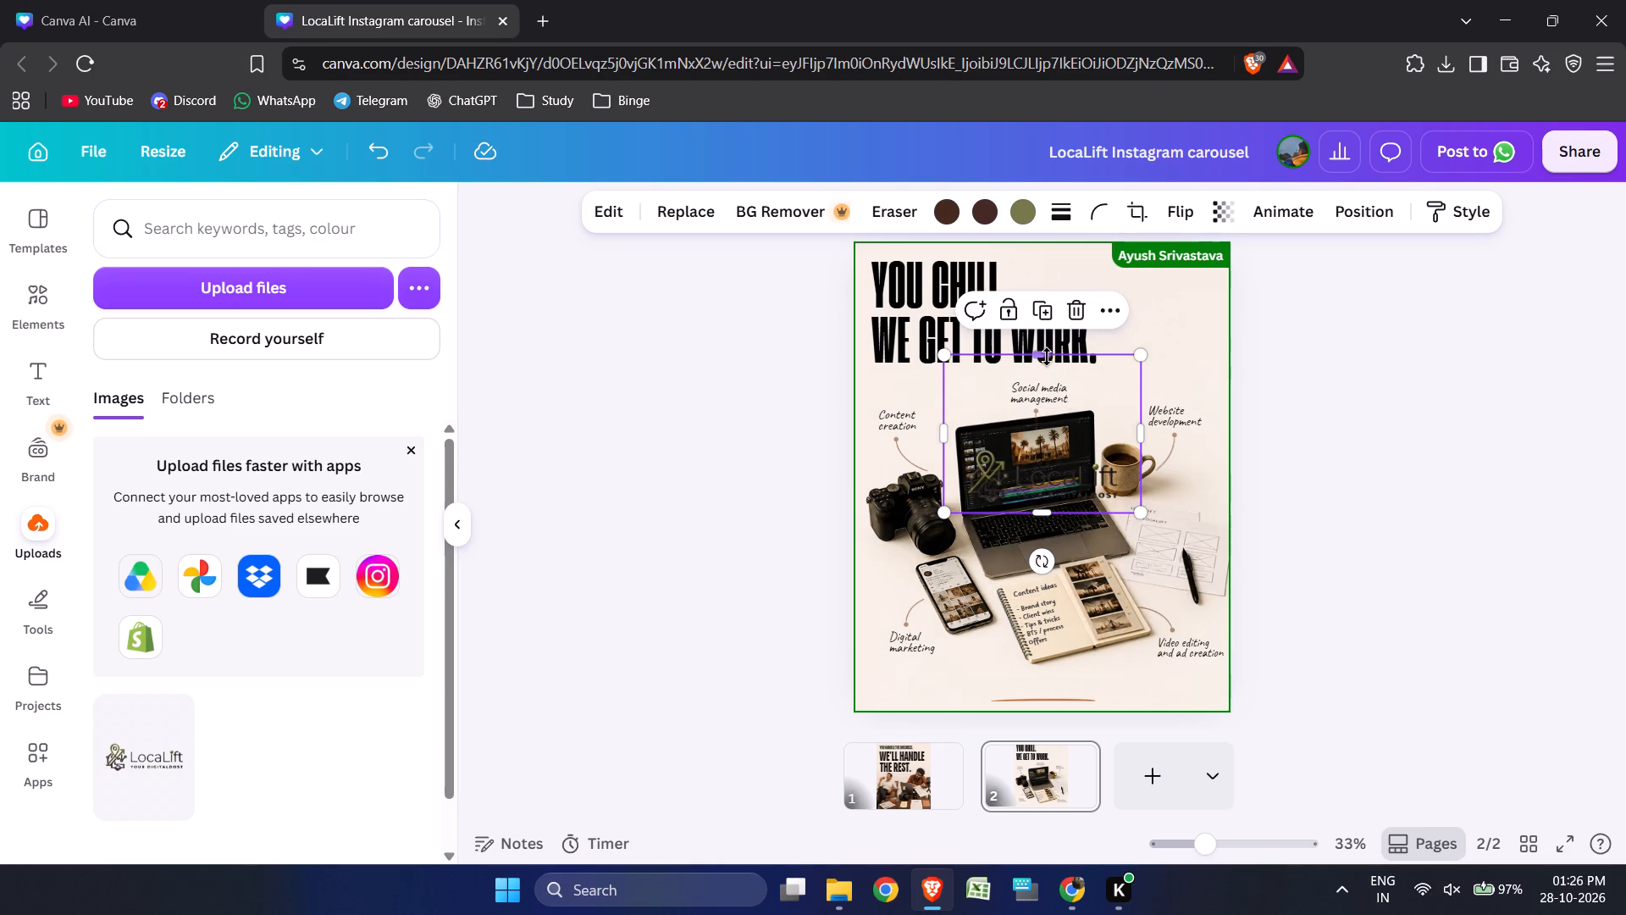
drag(1046, 357, 1038, 418)
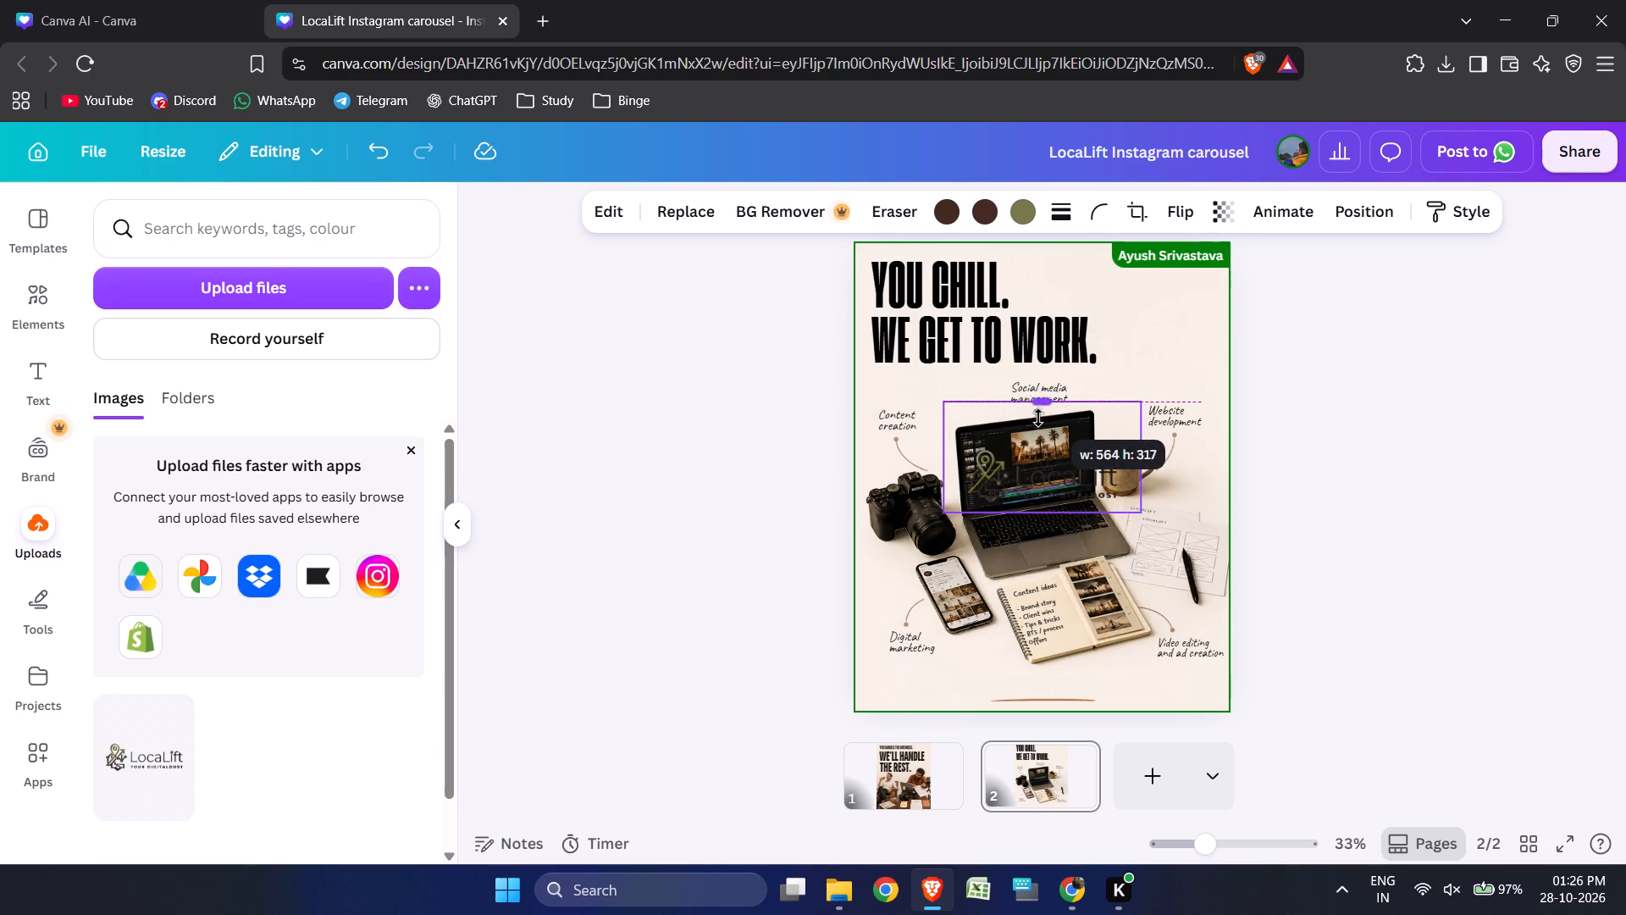
drag(1038, 418, 1041, 442)
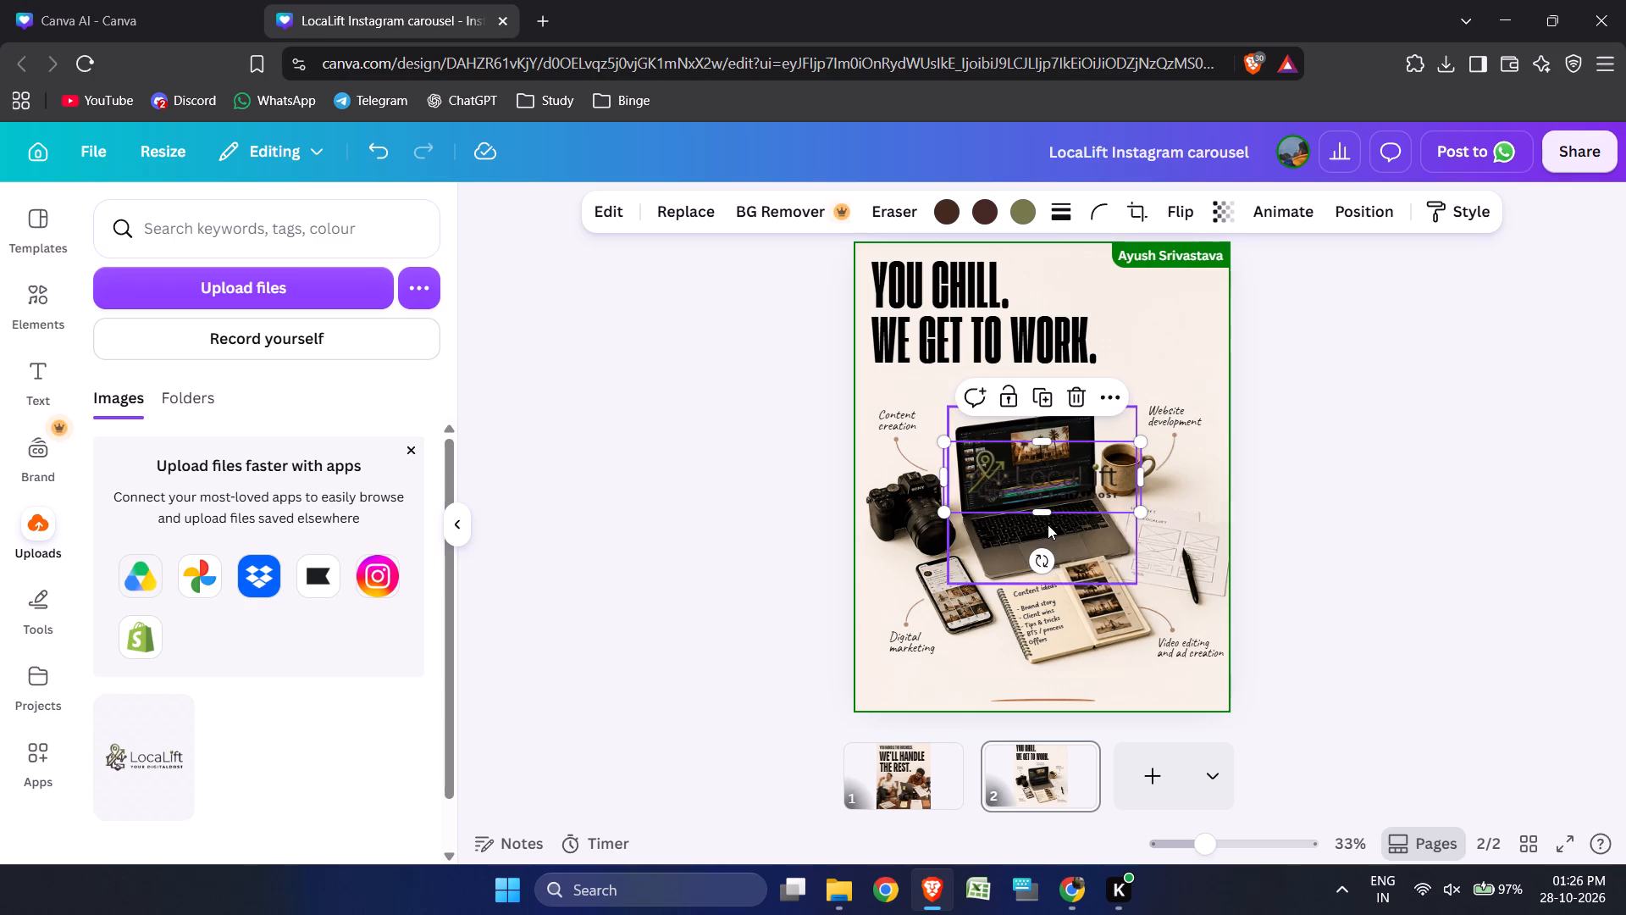
Move the LocaLift logo to the bottom centre of page 2 and scale it down to about 424 × 153.
drag(1059, 481, 1062, 507)
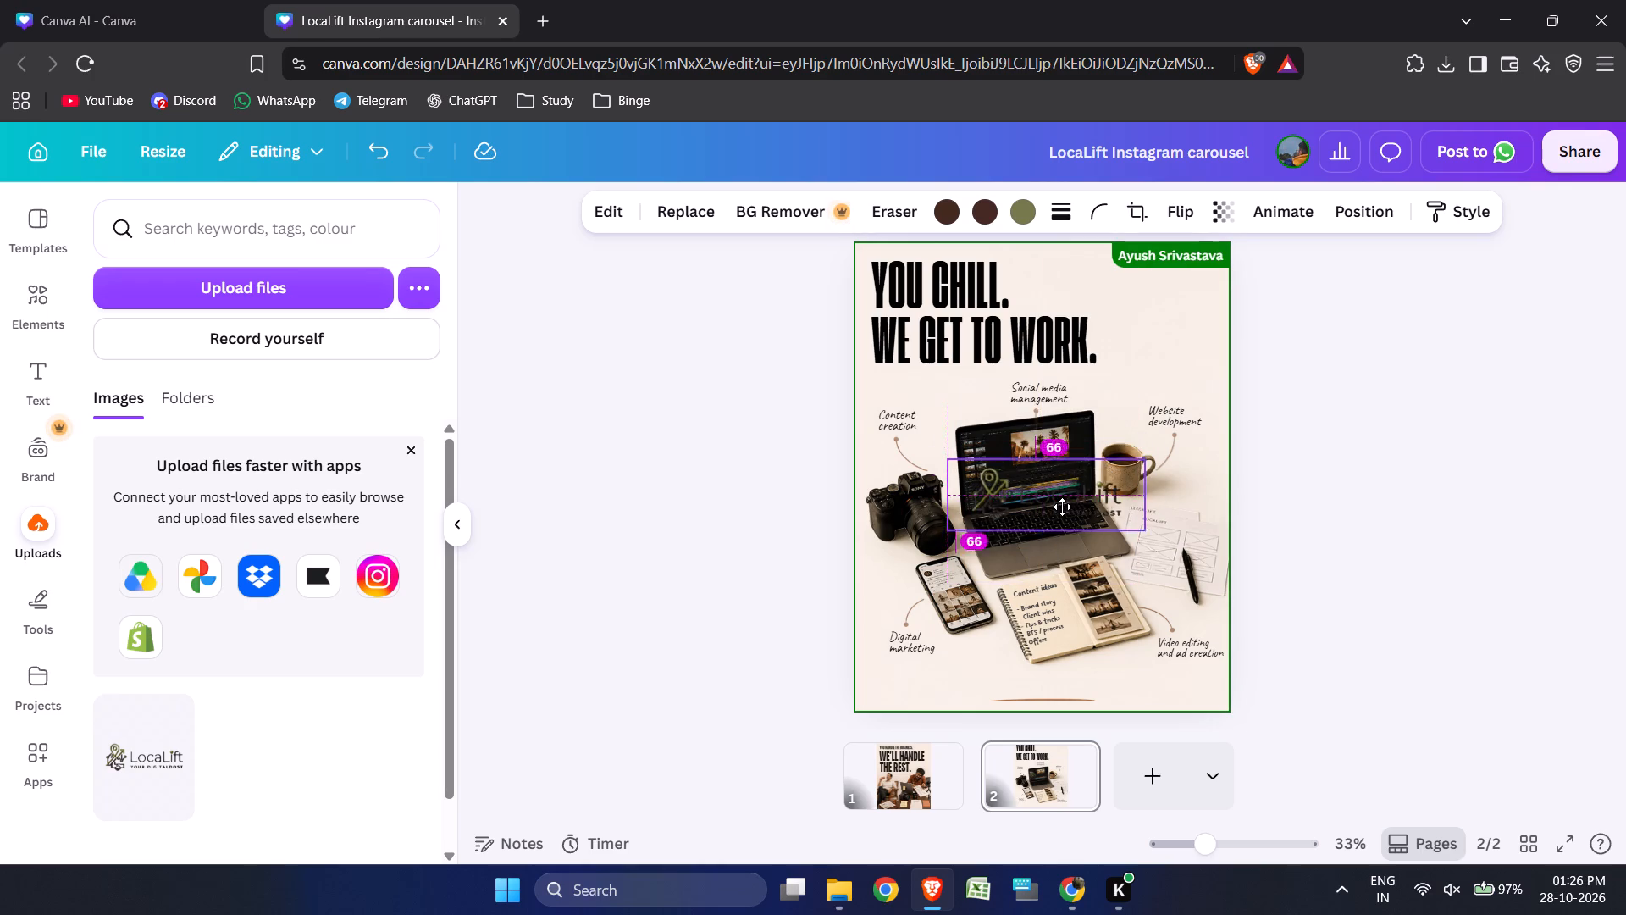
drag(1062, 507, 1046, 674)
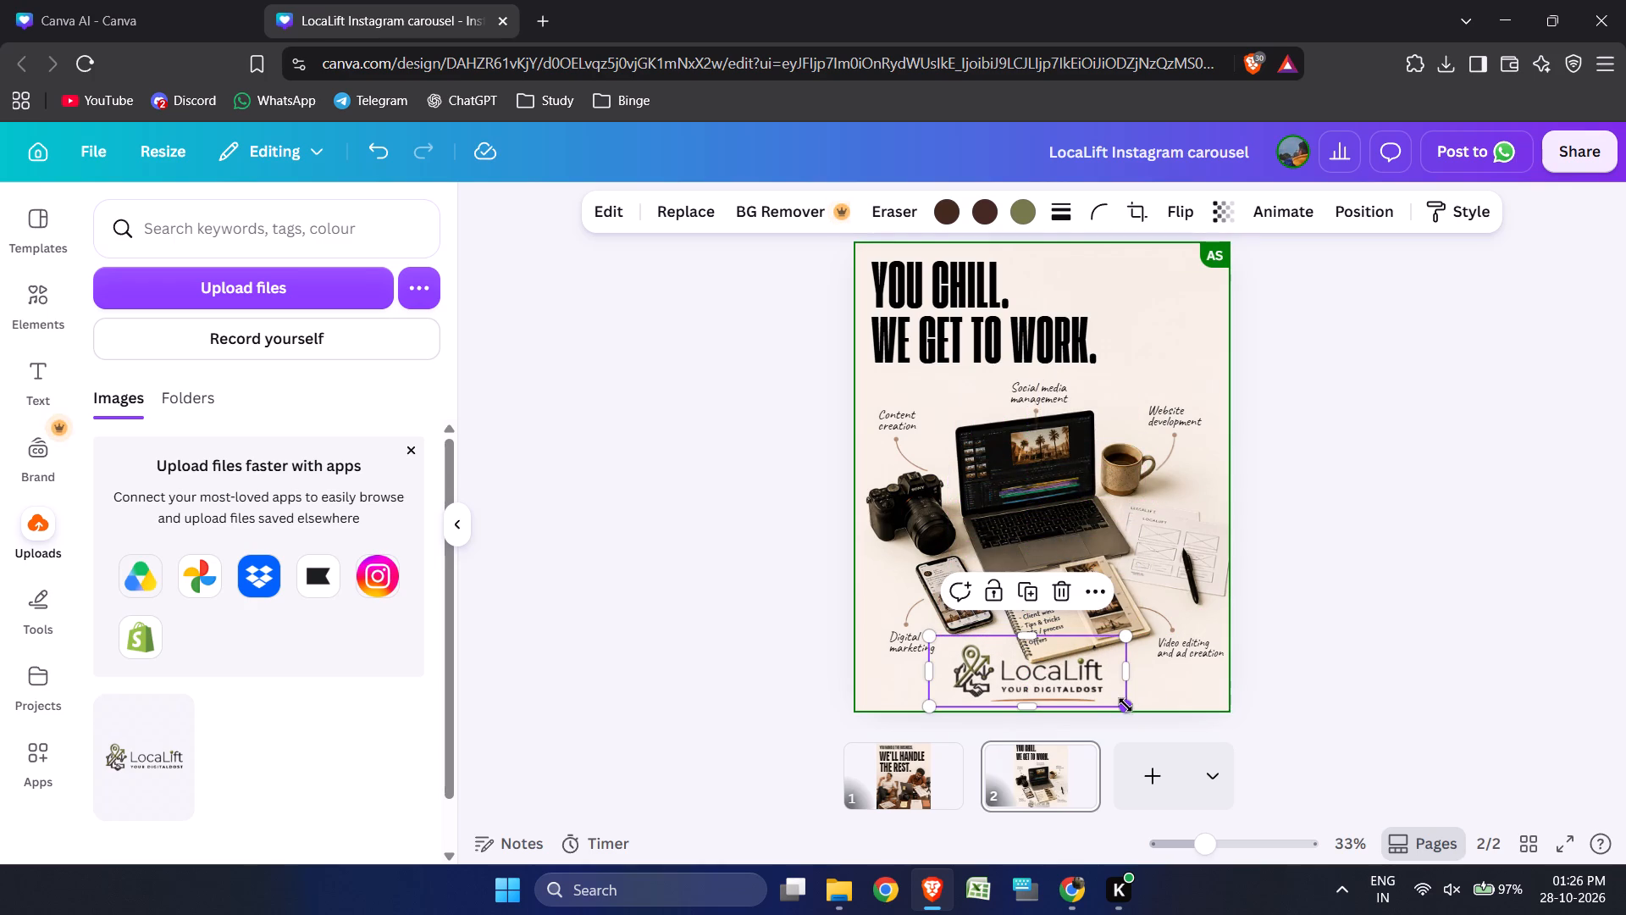
drag(1125, 705, 1098, 696)
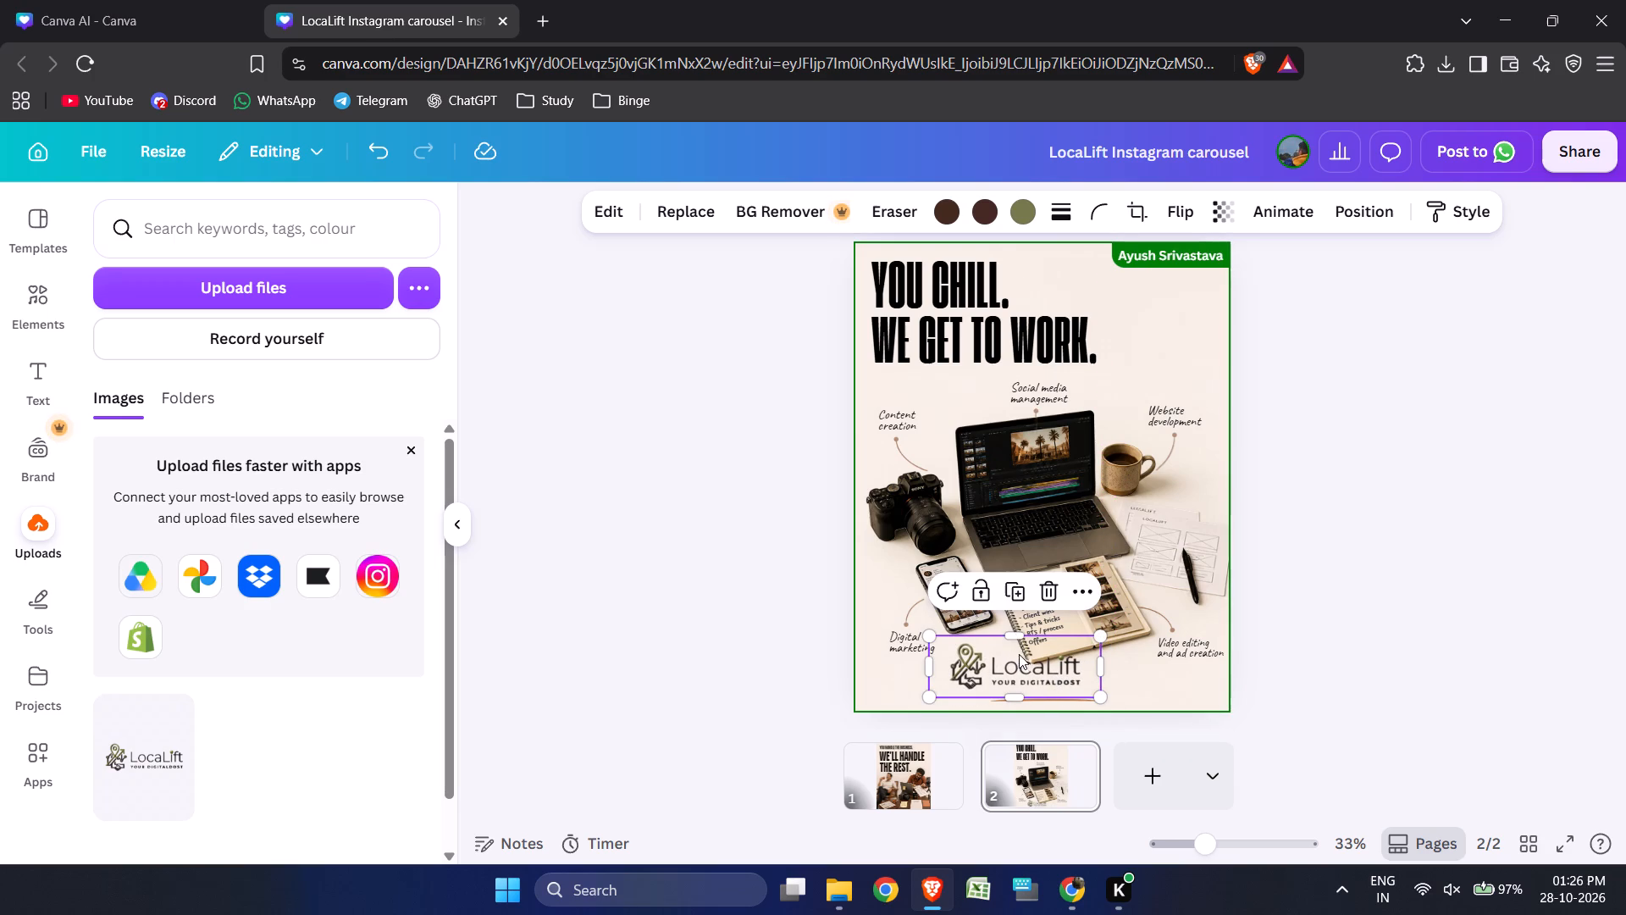
drag(1020, 655, 1040, 661)
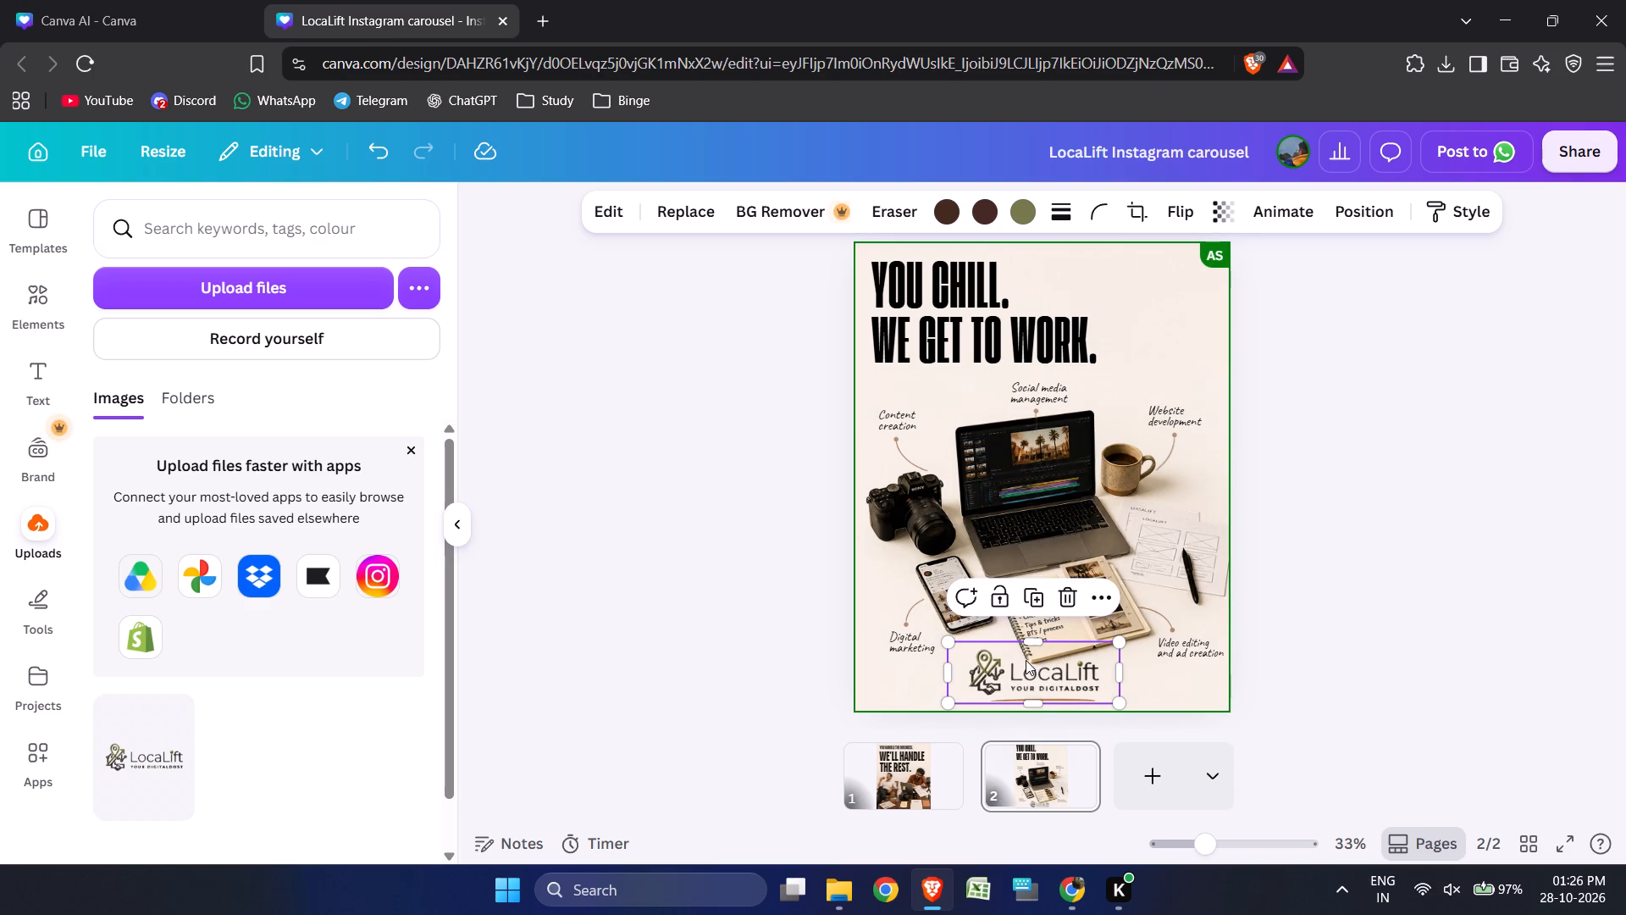
drag(1115, 703, 1092, 695)
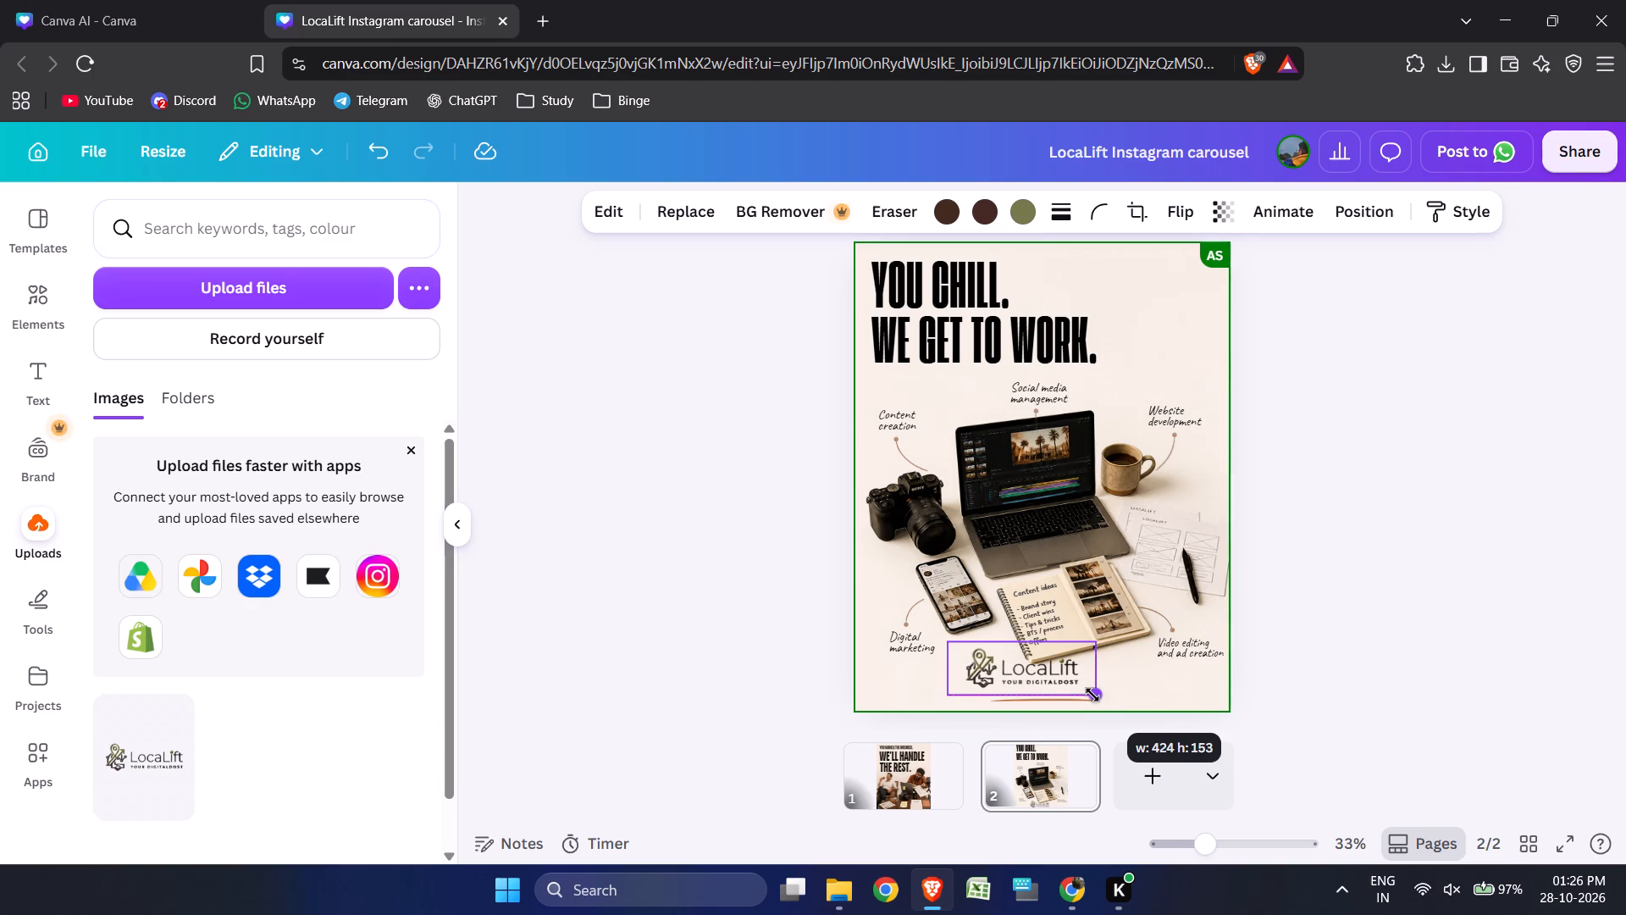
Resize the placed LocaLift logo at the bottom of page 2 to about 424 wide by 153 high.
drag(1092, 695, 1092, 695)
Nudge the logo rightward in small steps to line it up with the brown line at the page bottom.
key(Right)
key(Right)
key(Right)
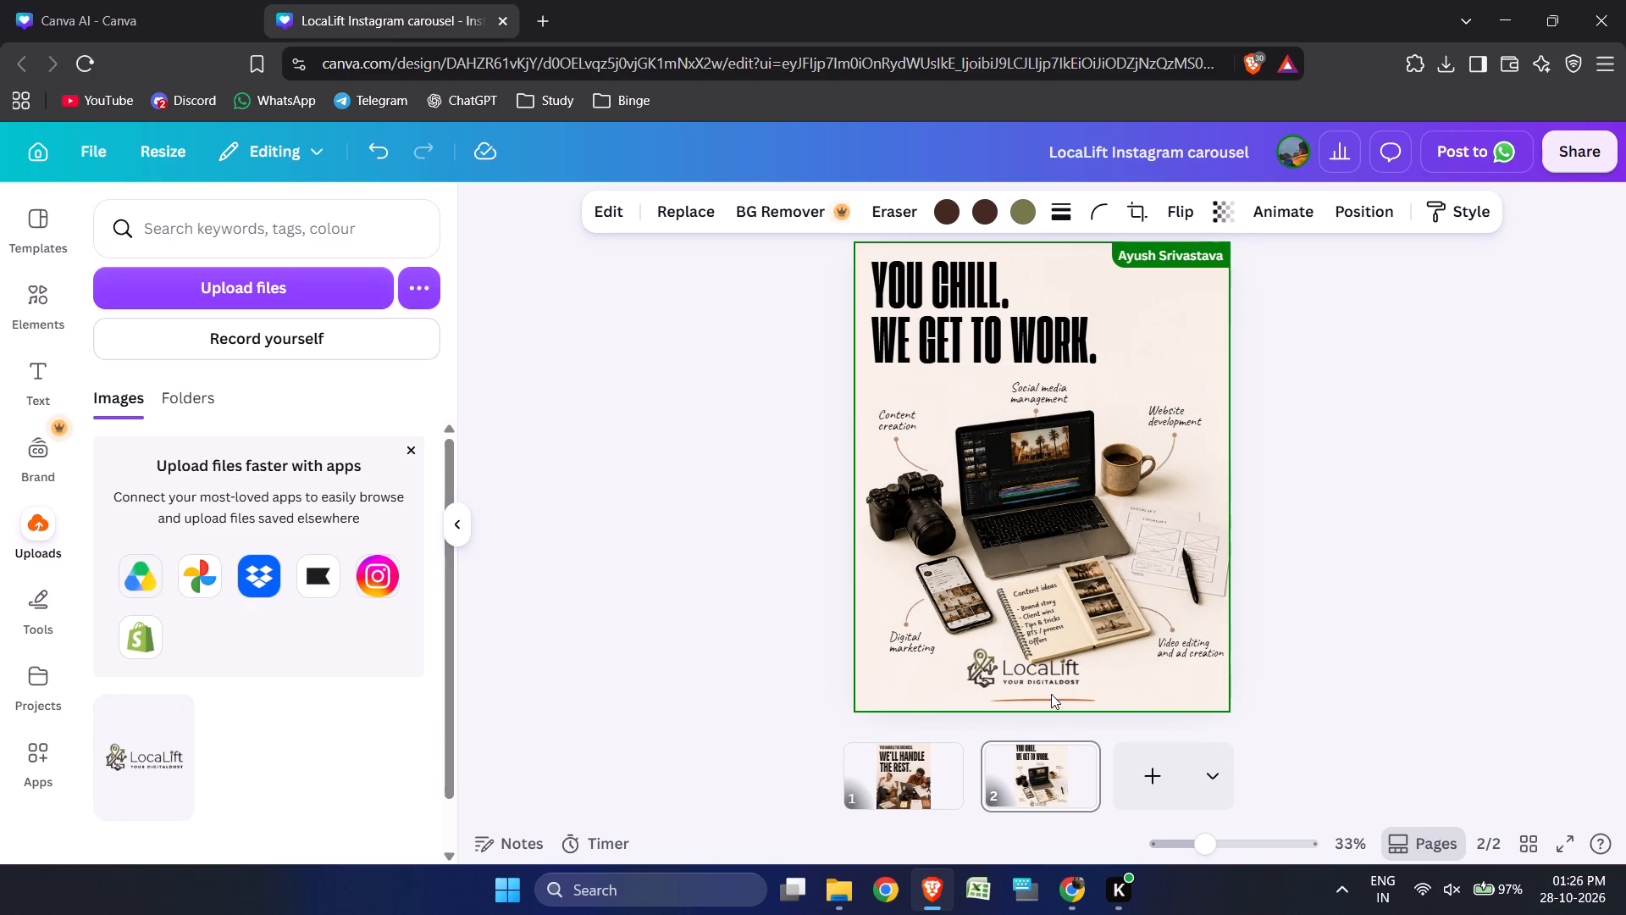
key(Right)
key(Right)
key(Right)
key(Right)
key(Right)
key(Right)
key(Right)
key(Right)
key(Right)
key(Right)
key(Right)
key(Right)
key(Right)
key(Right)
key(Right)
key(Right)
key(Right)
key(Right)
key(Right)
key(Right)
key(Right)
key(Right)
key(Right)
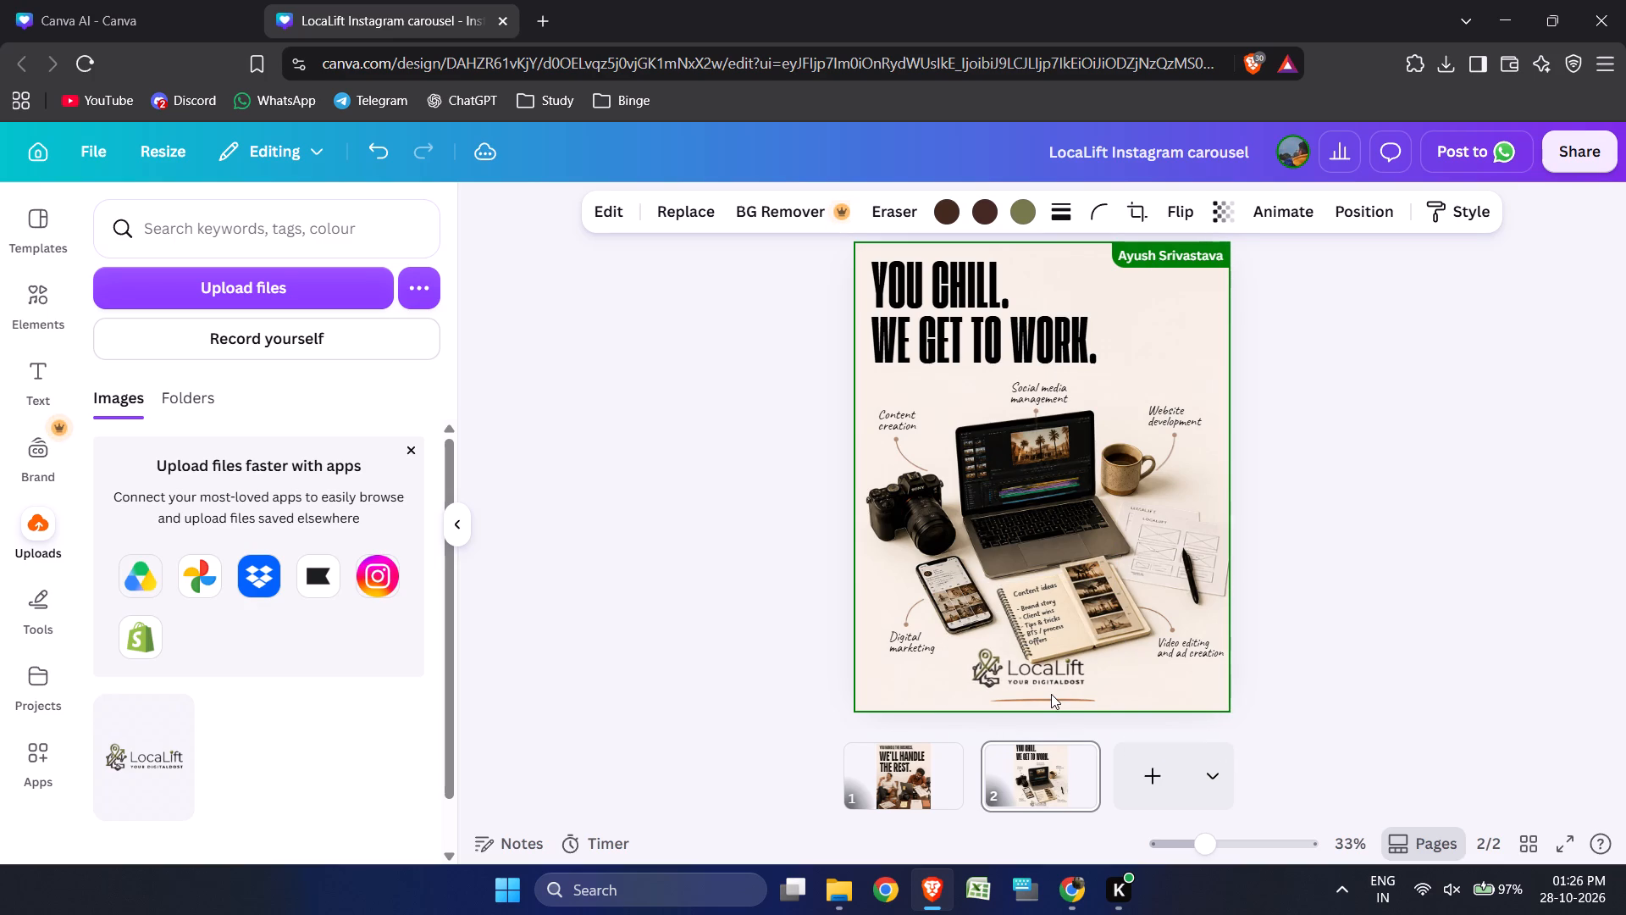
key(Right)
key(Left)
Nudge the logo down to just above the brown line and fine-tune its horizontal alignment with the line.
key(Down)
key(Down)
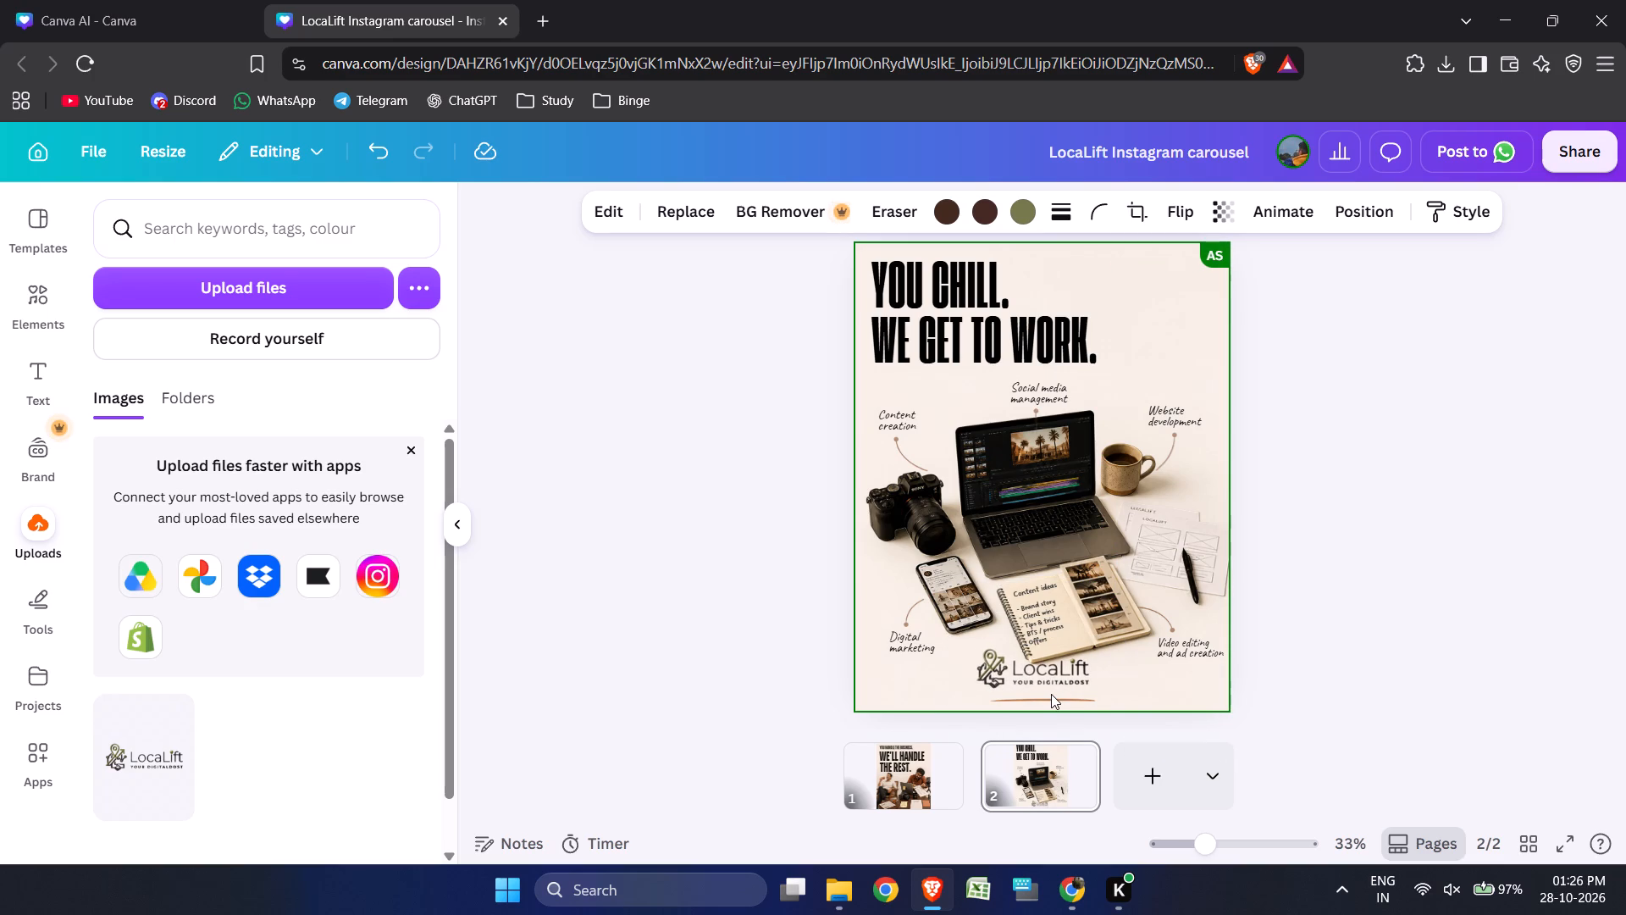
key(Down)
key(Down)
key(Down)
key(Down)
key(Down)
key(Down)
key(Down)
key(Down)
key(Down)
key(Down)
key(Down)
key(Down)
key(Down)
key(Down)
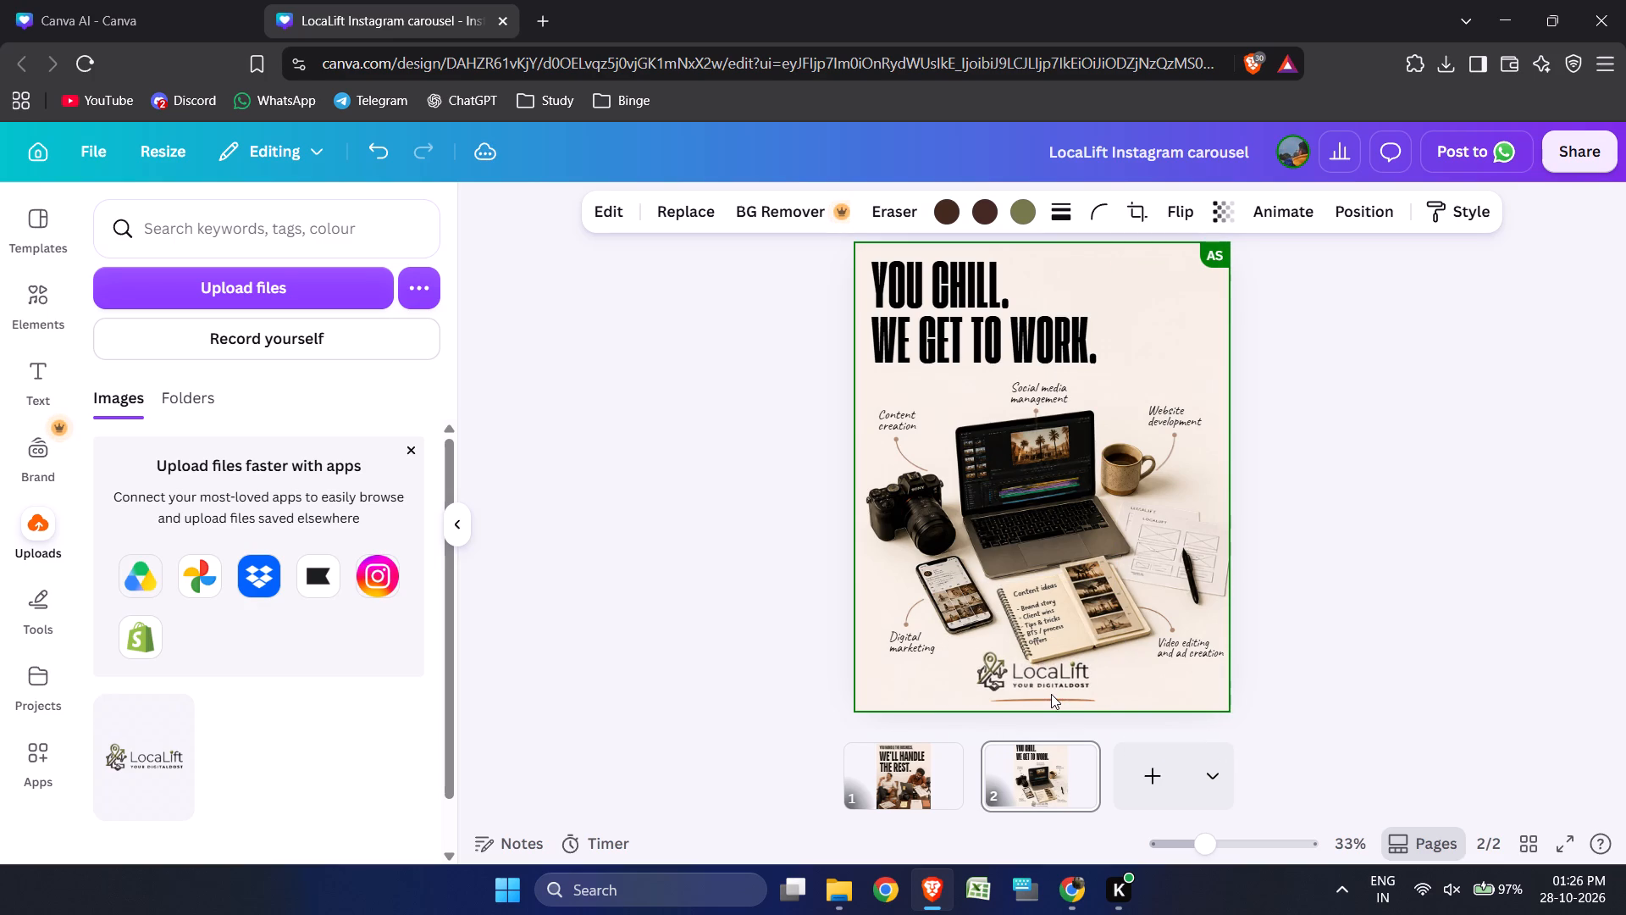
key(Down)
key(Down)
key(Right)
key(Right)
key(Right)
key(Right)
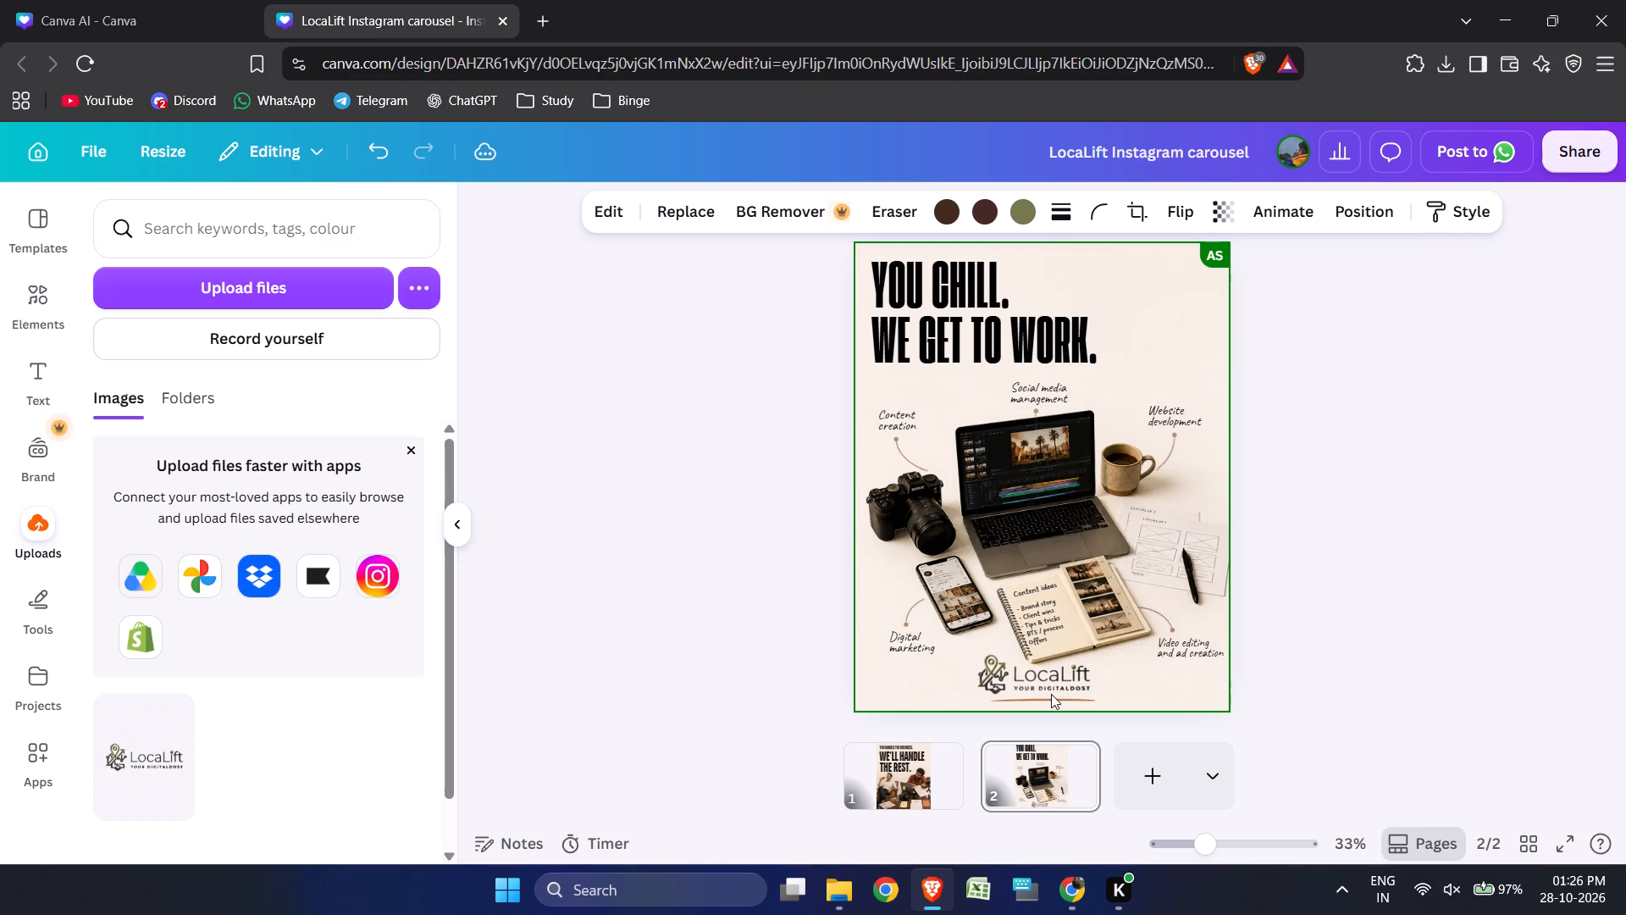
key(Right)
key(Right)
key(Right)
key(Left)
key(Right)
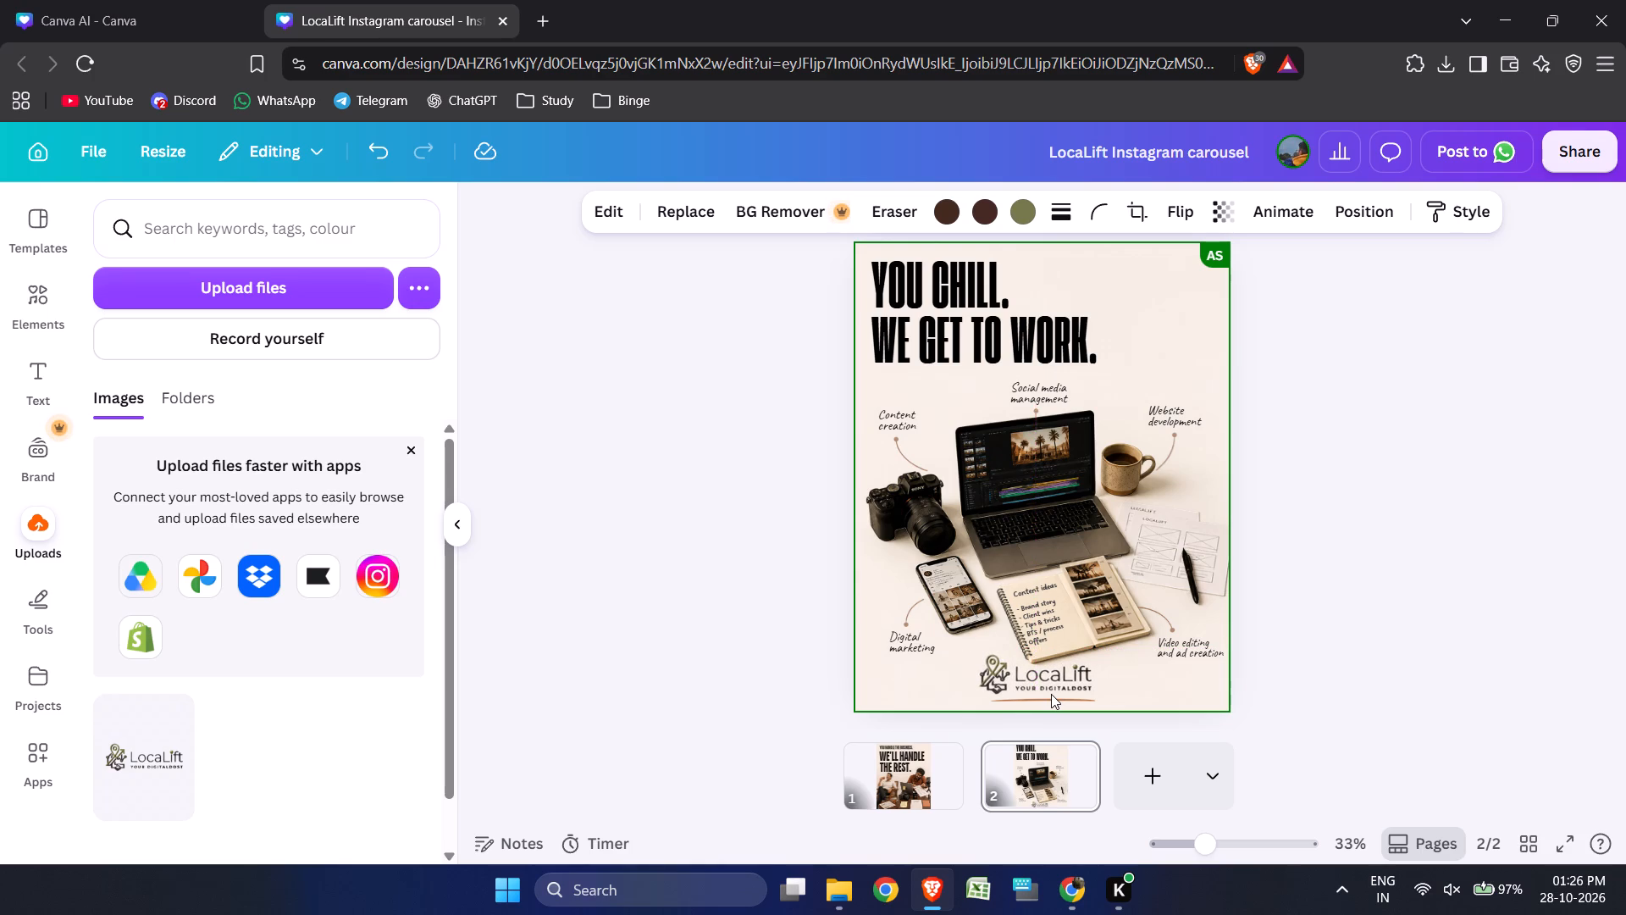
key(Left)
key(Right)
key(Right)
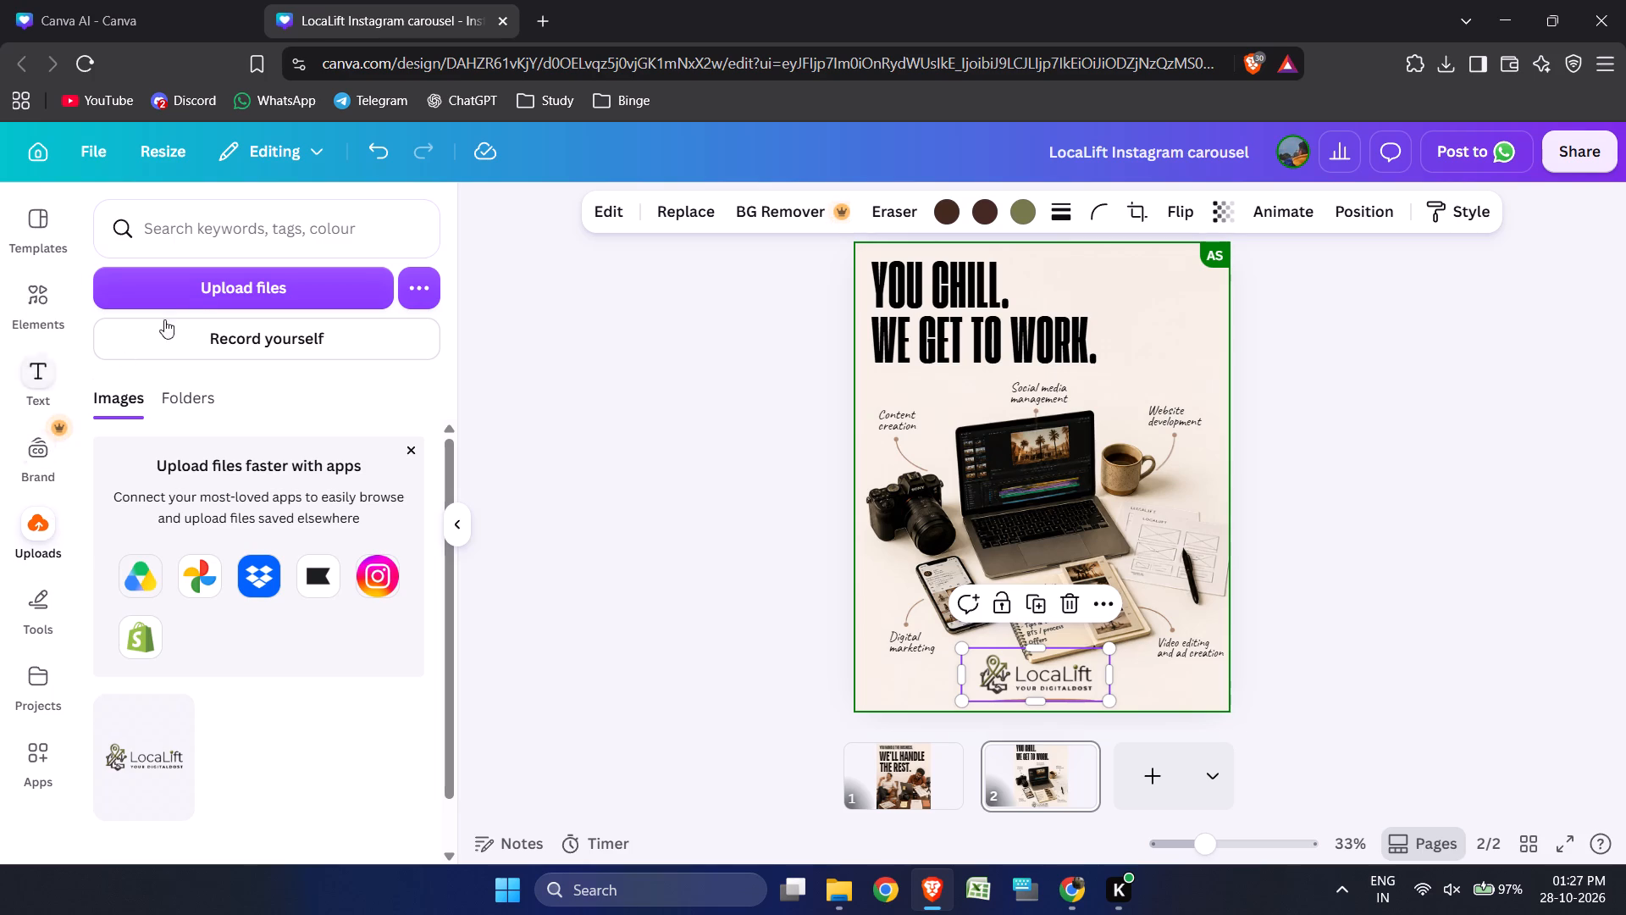
Upload the JPEG logo "WhatsApp Image 2026-10-28 at 1.25.14 PM" from the Downloads folder.
click(202, 297)
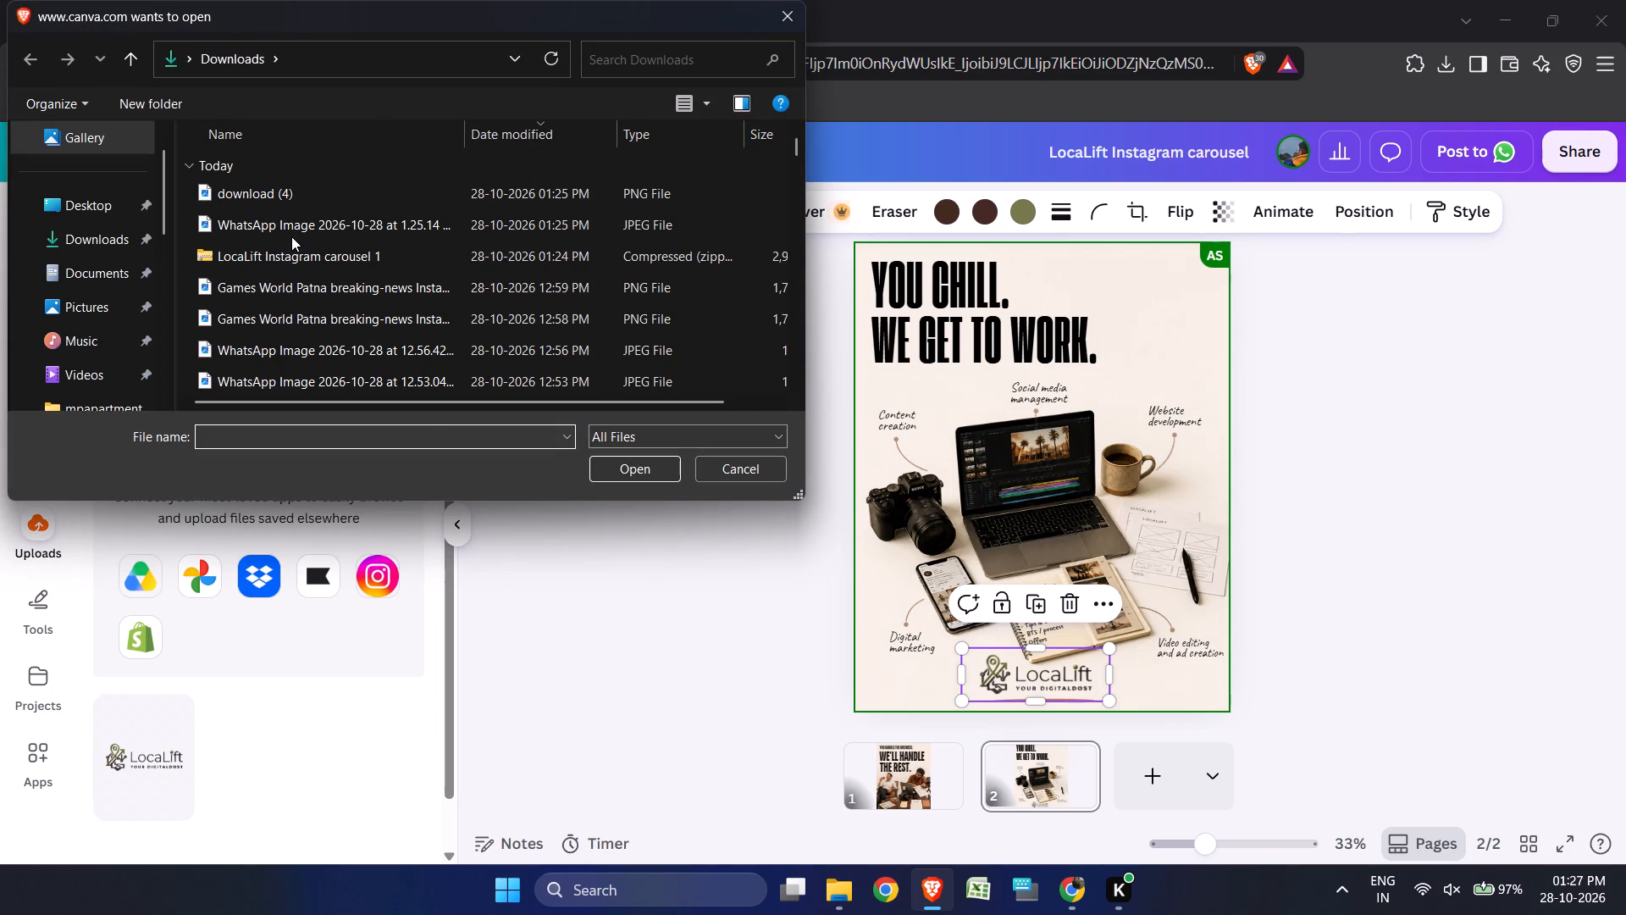
click(295, 233)
click(641, 478)
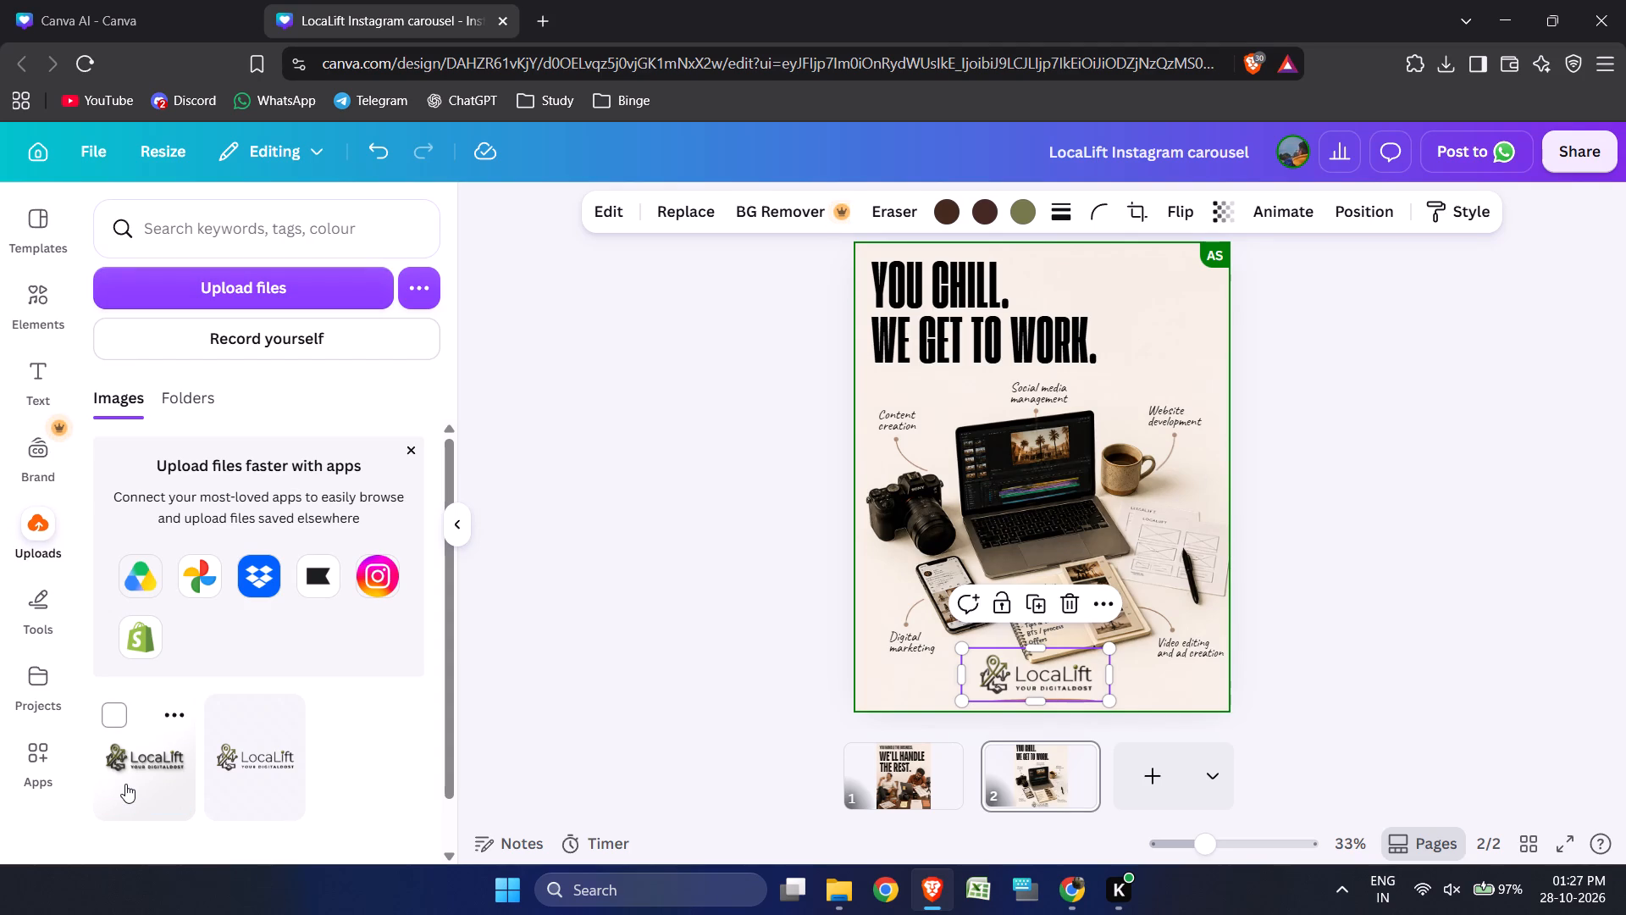
Add the newly uploaded JPEG LocaLift logo to page 2 and remove its background.
click(125, 784)
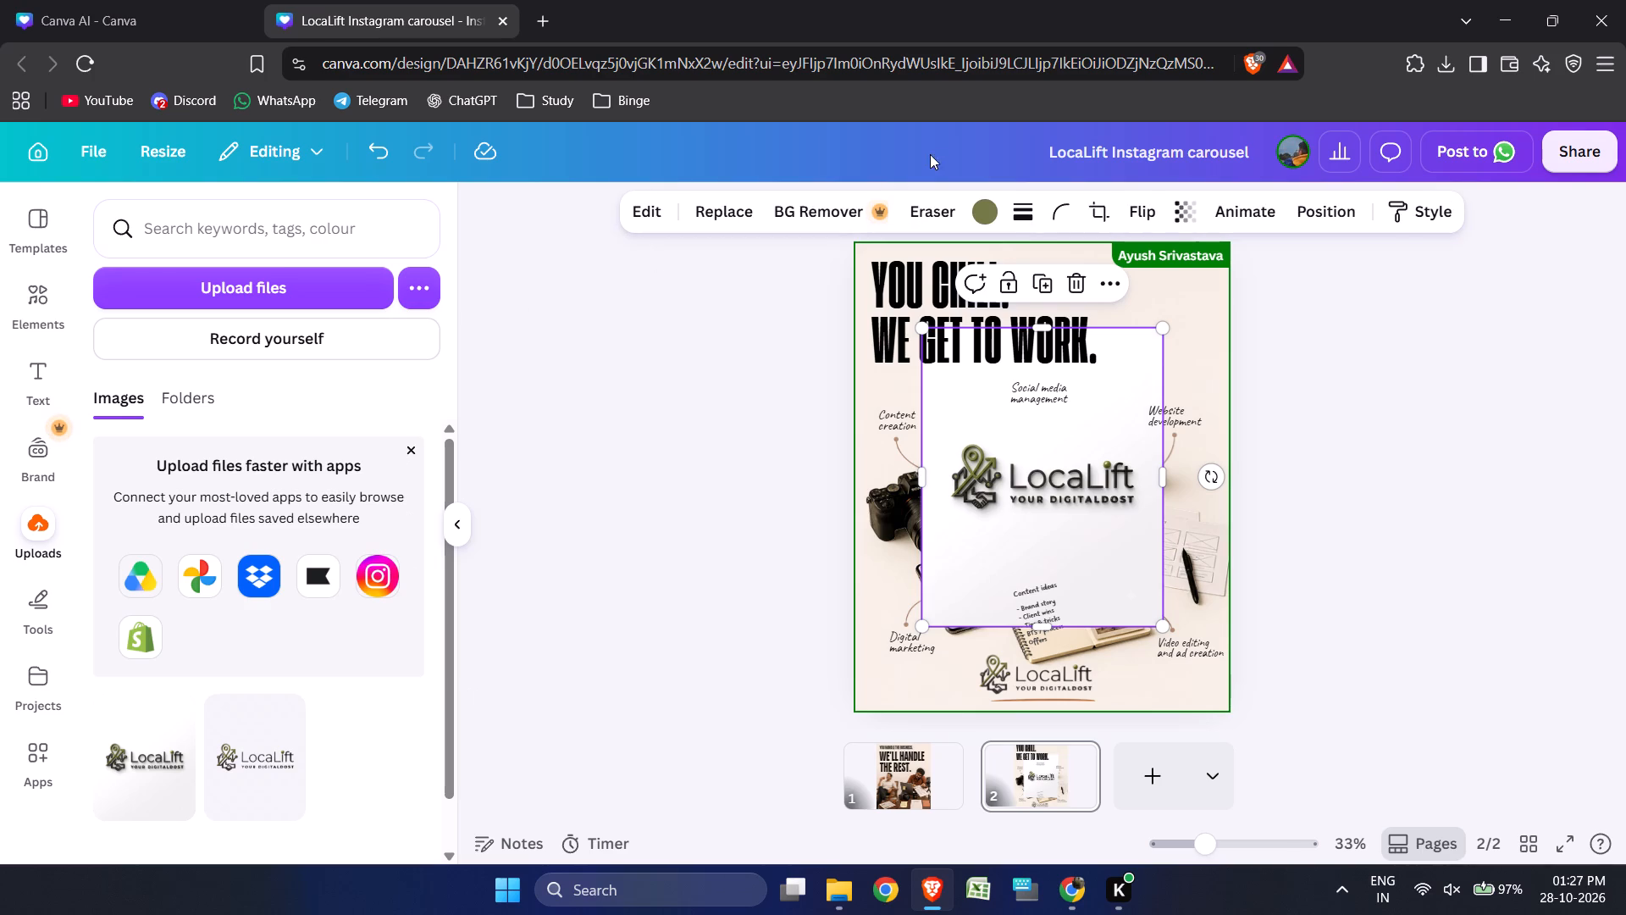
click(798, 202)
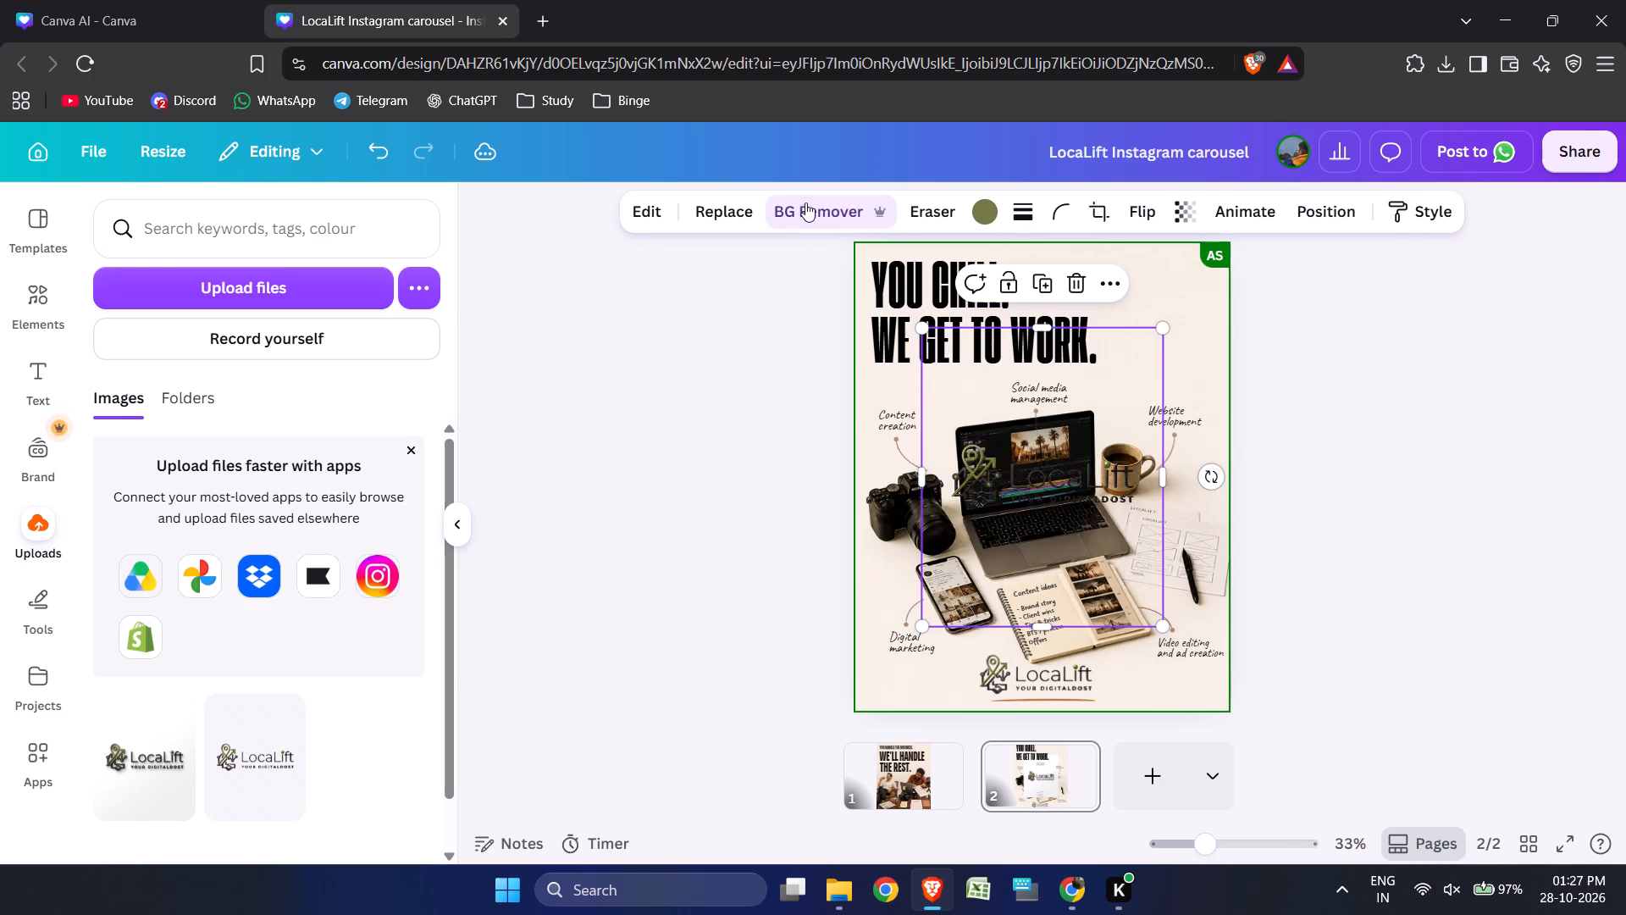
Delete the earlier LocaLift logo above the brown line at the bottom of page 2.
click(1043, 663)
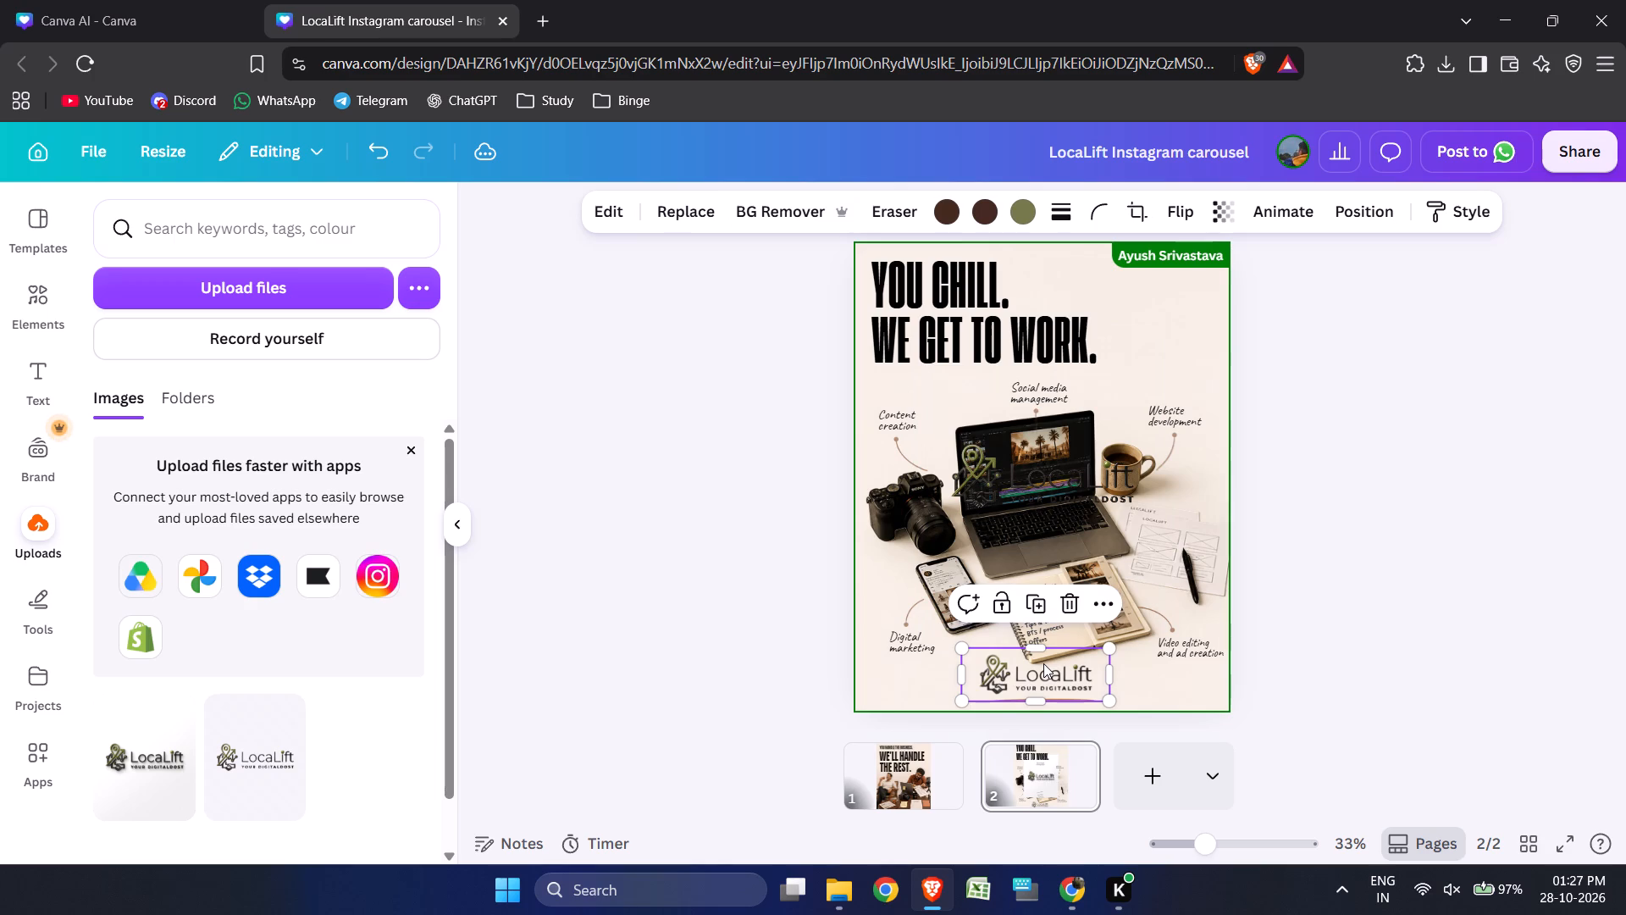
key(BackSpace)
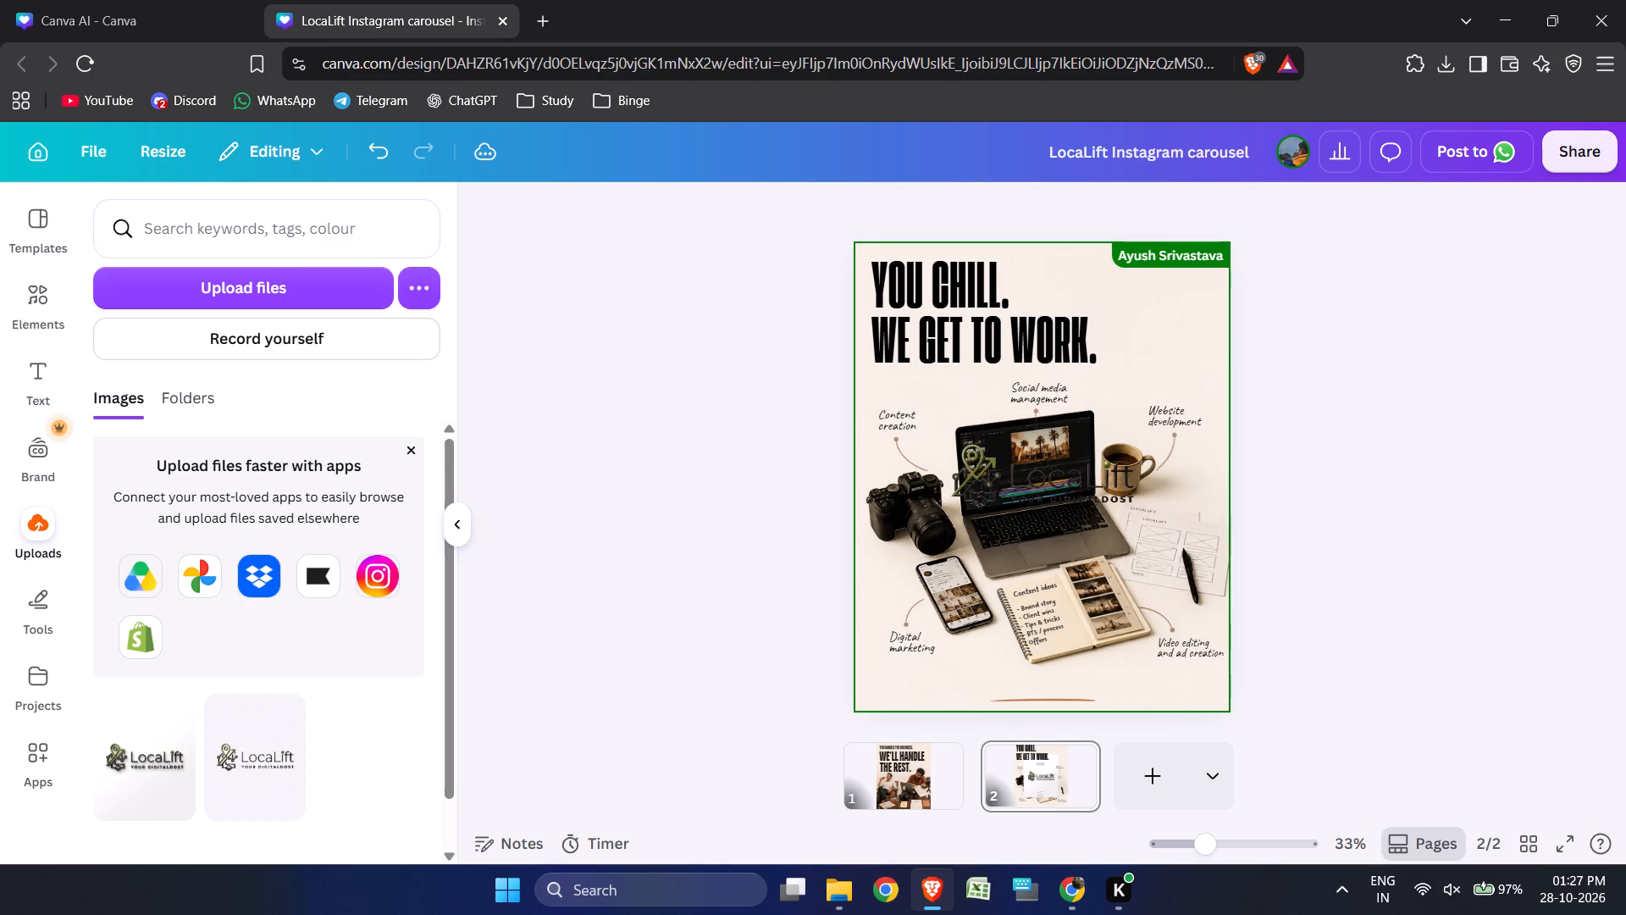
Crop the empty space below and above the new LocaLift logo over the laptop so its frame fits closely.
click(1031, 463)
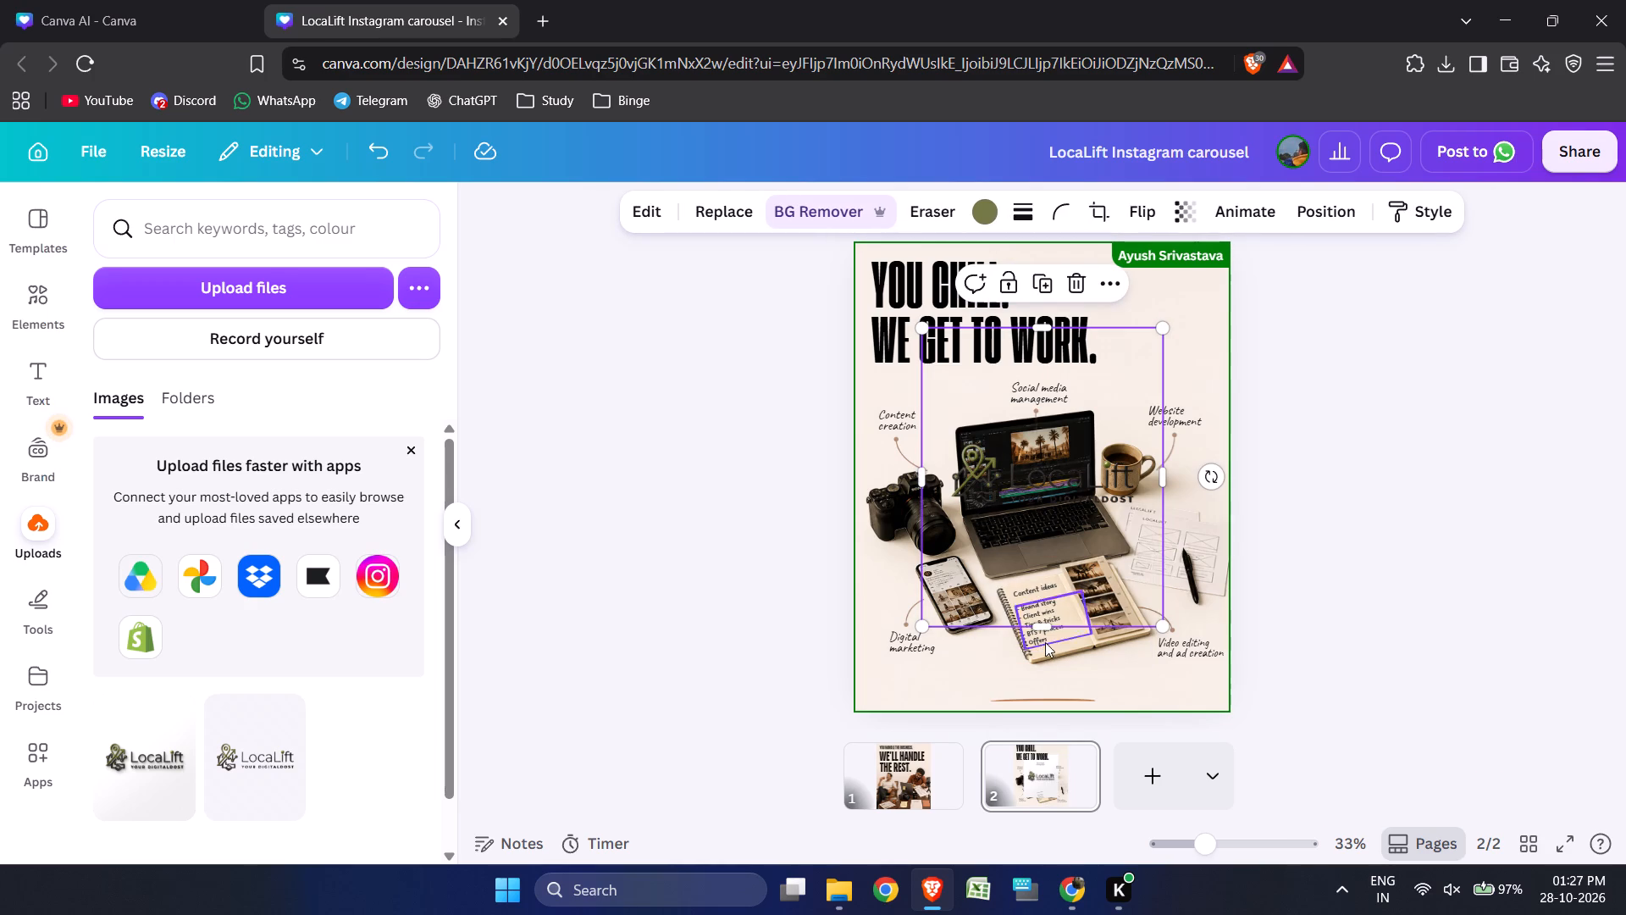
drag(1041, 629, 1038, 552)
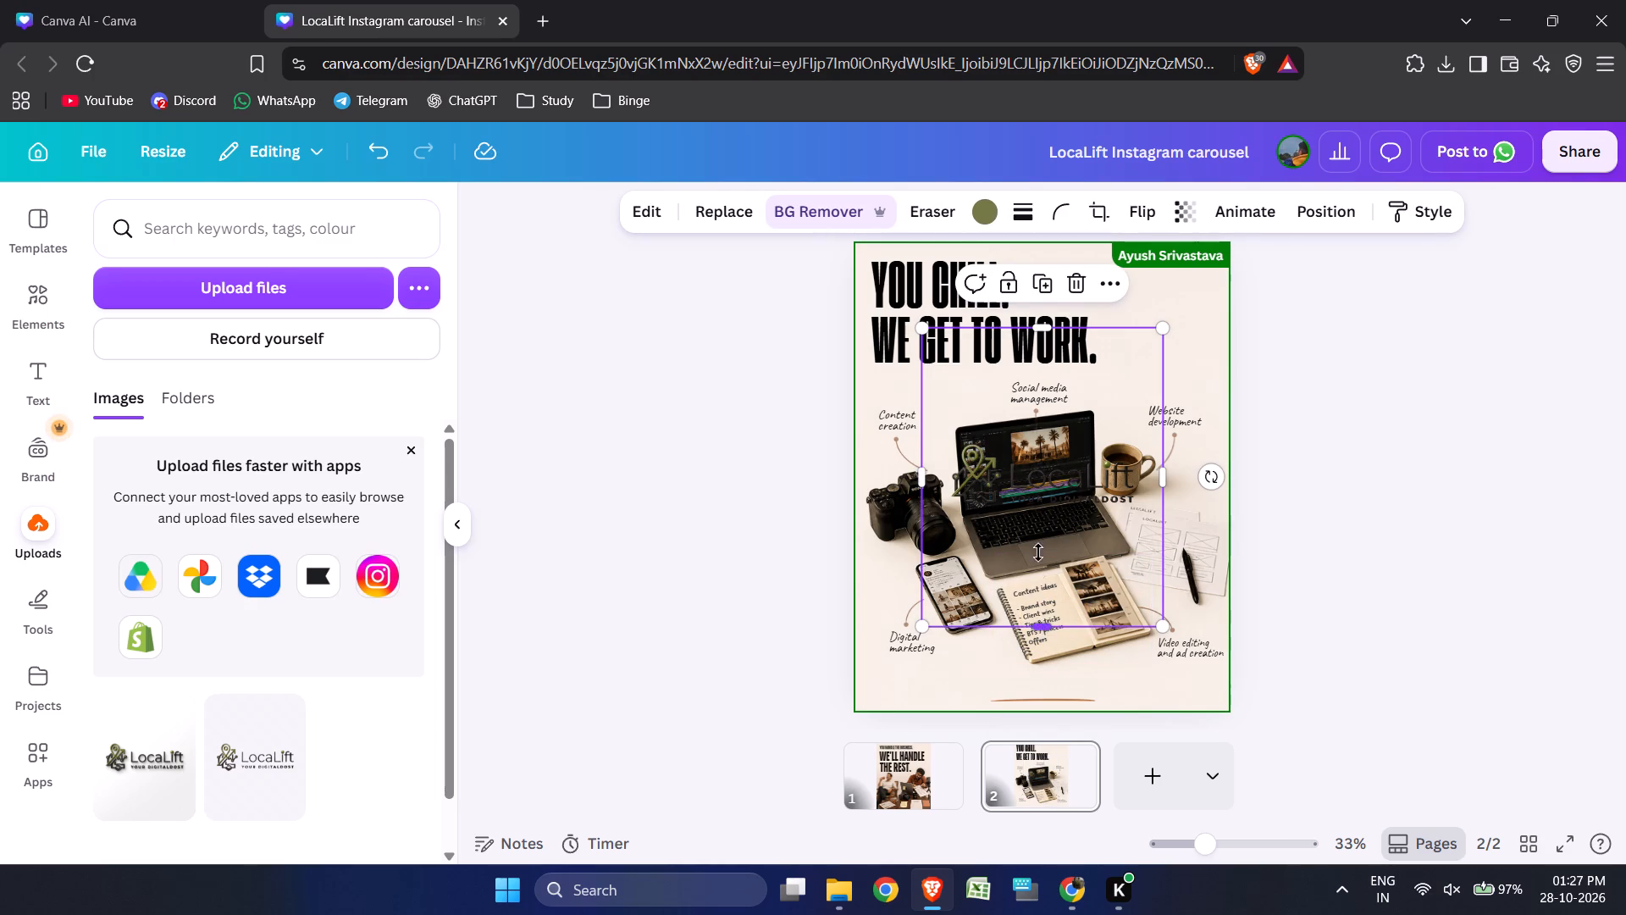
drag(1038, 552, 1036, 527)
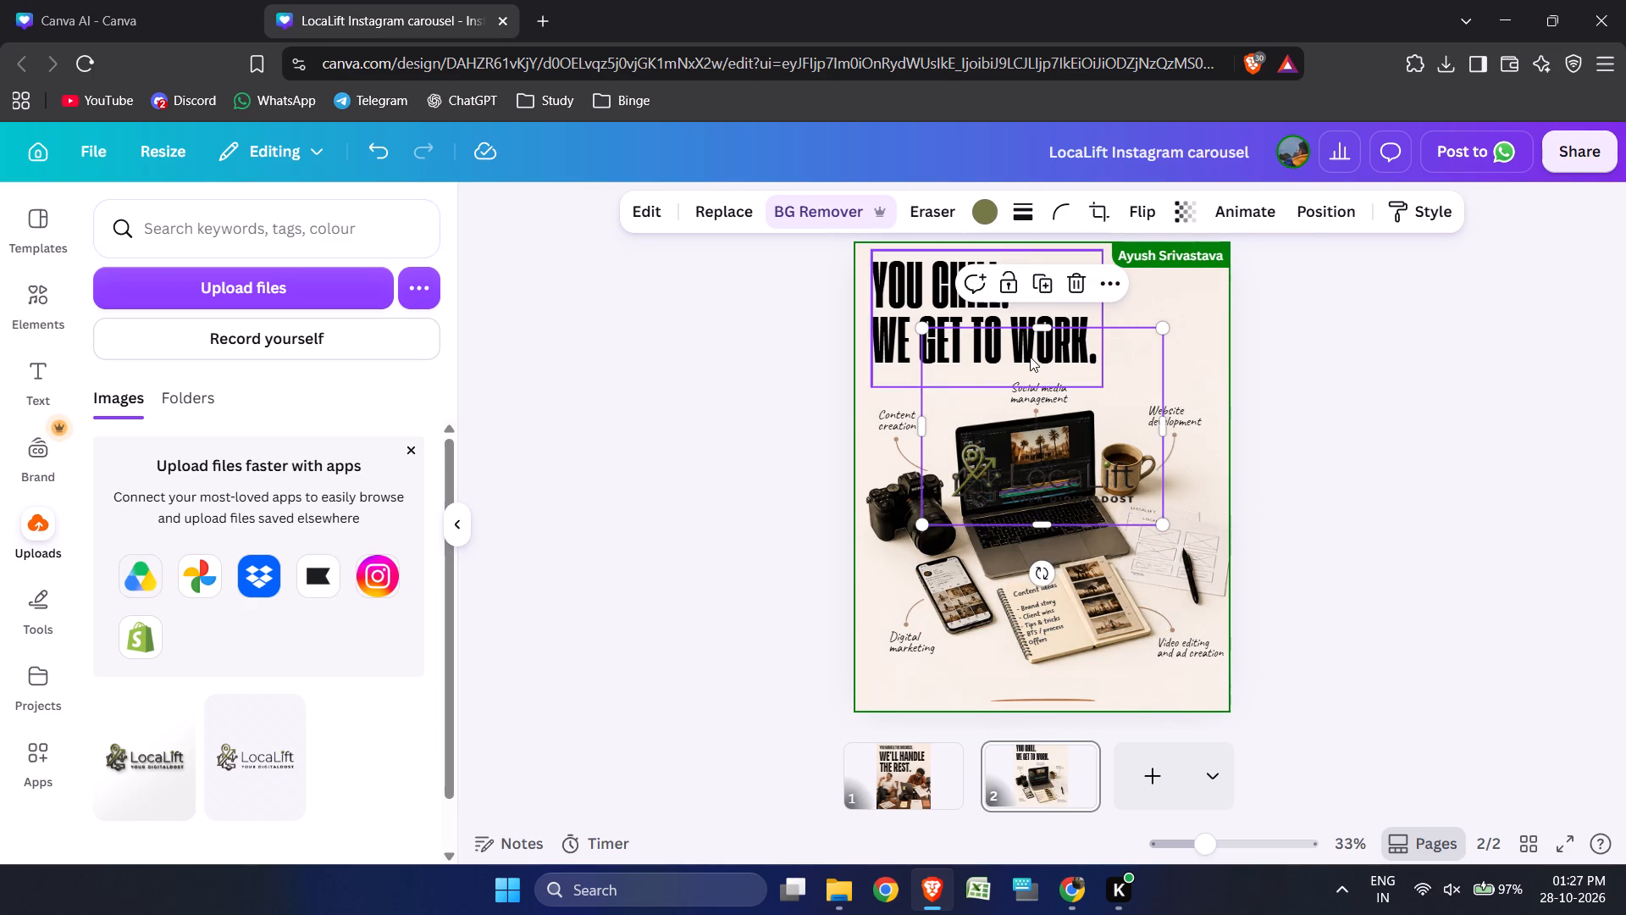
drag(1037, 328, 1048, 382)
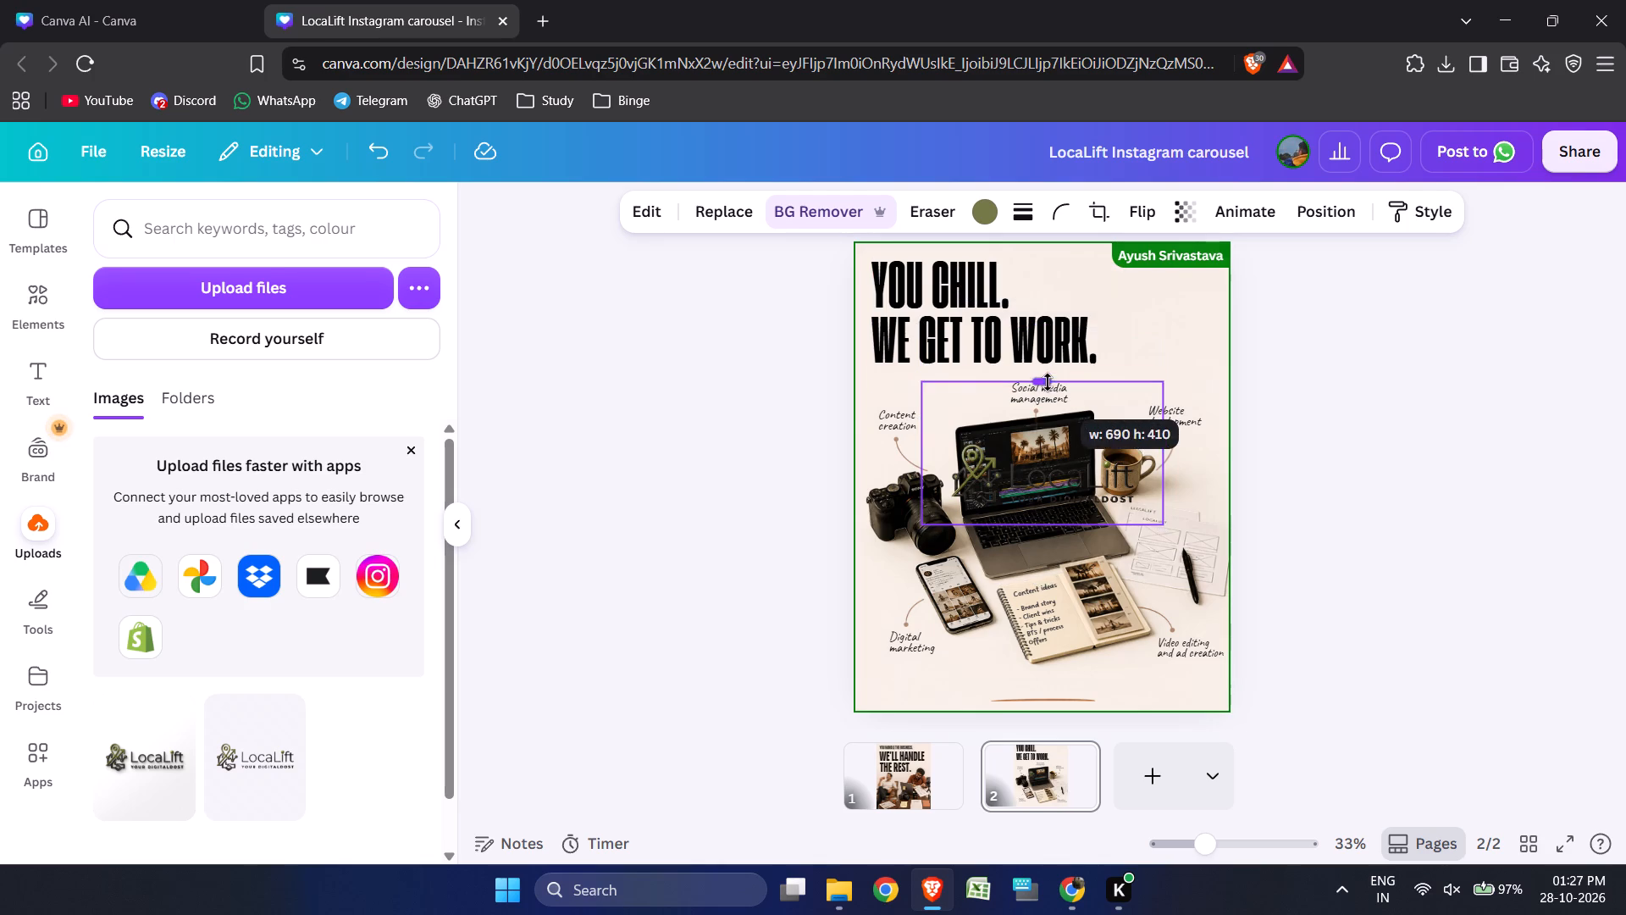
drag(1048, 382, 1048, 383)
click(1048, 408)
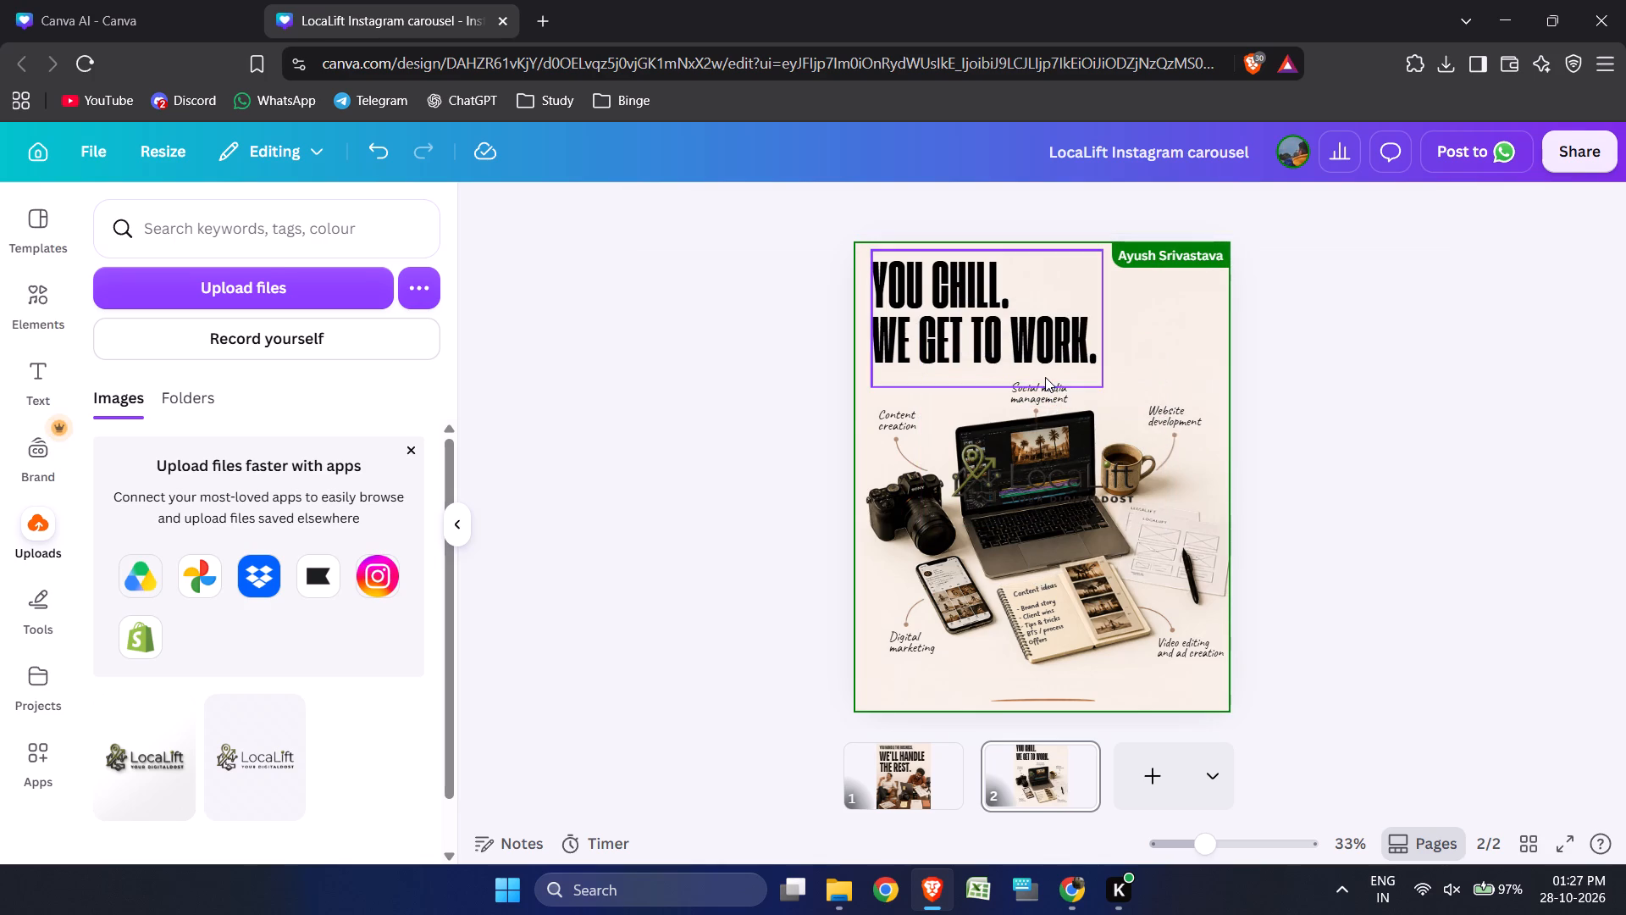
click(1029, 454)
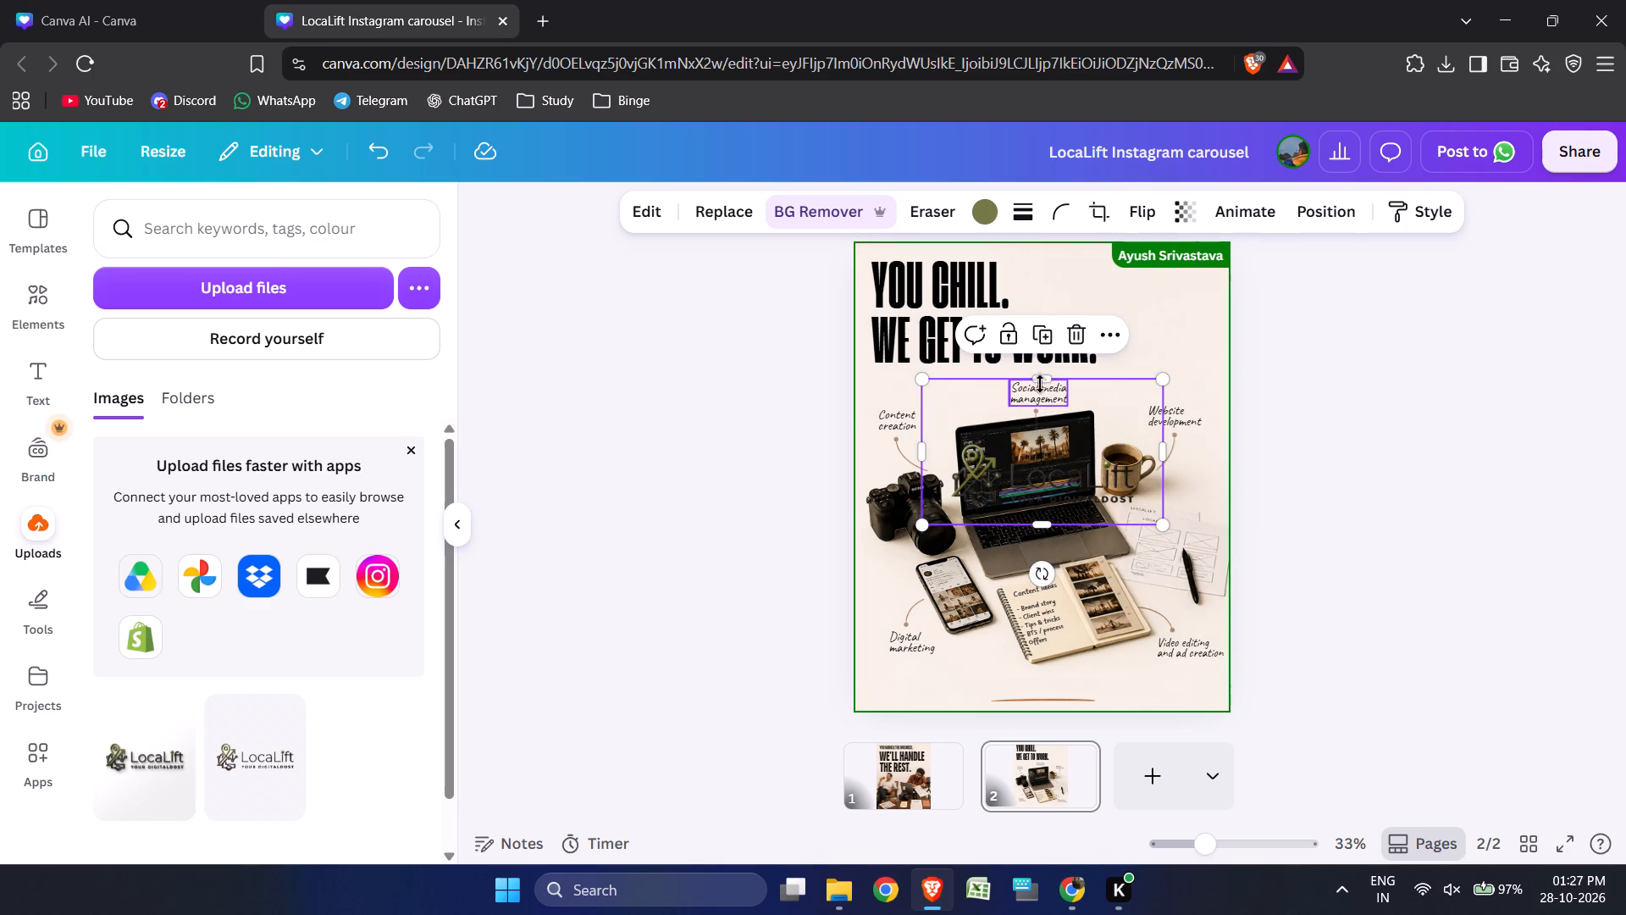
drag(1043, 376, 1045, 430)
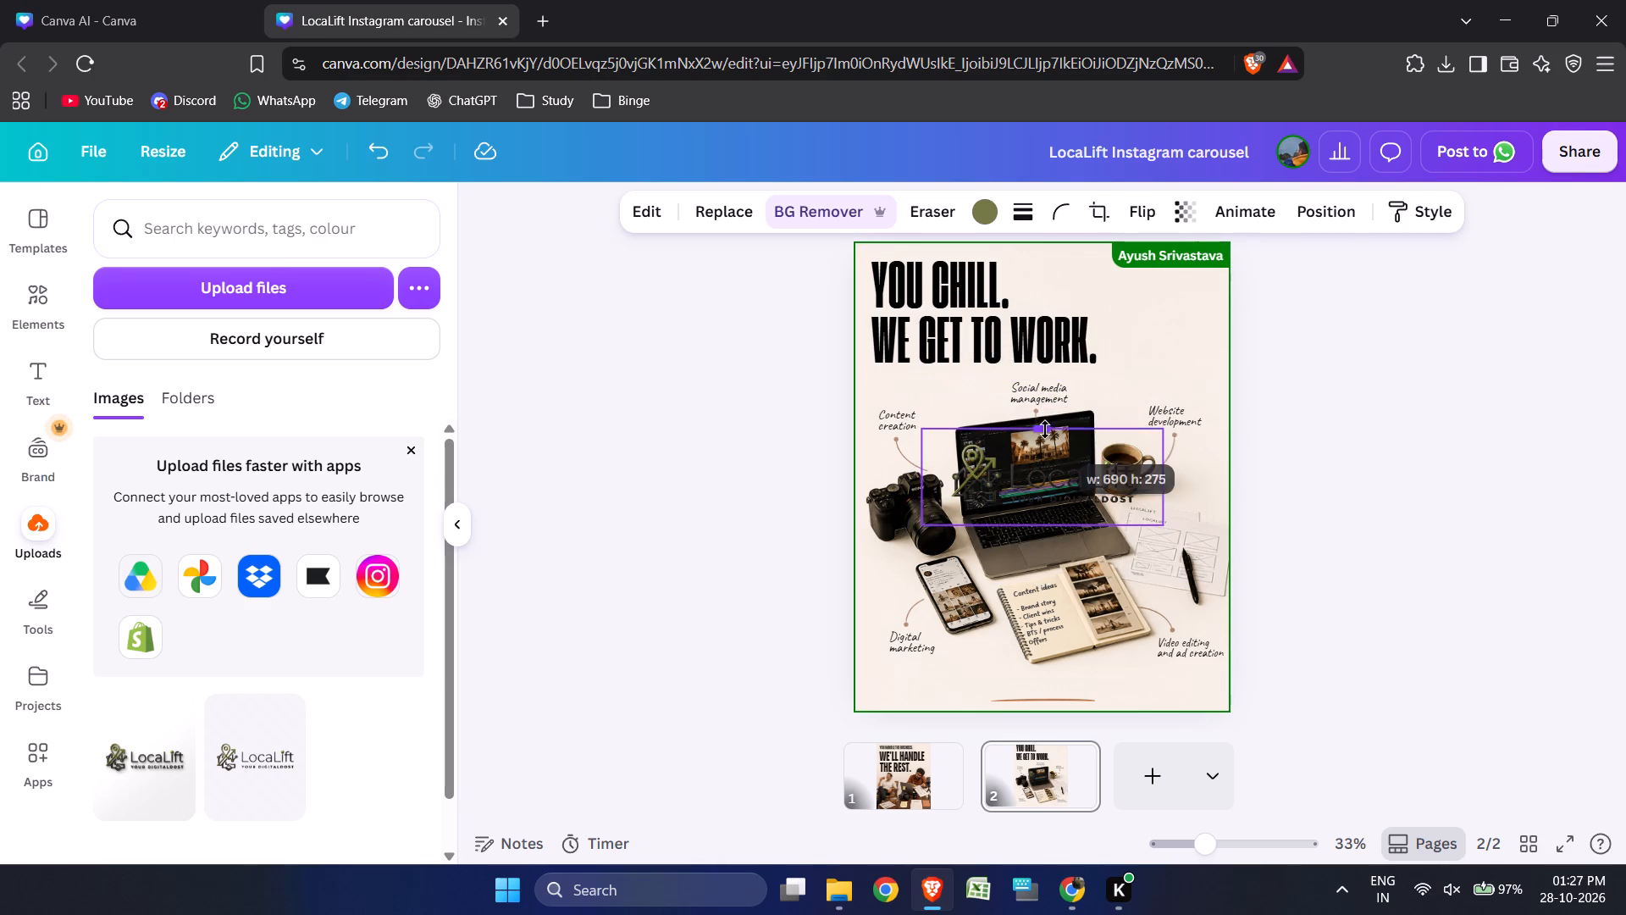
drag(1045, 430, 1046, 435)
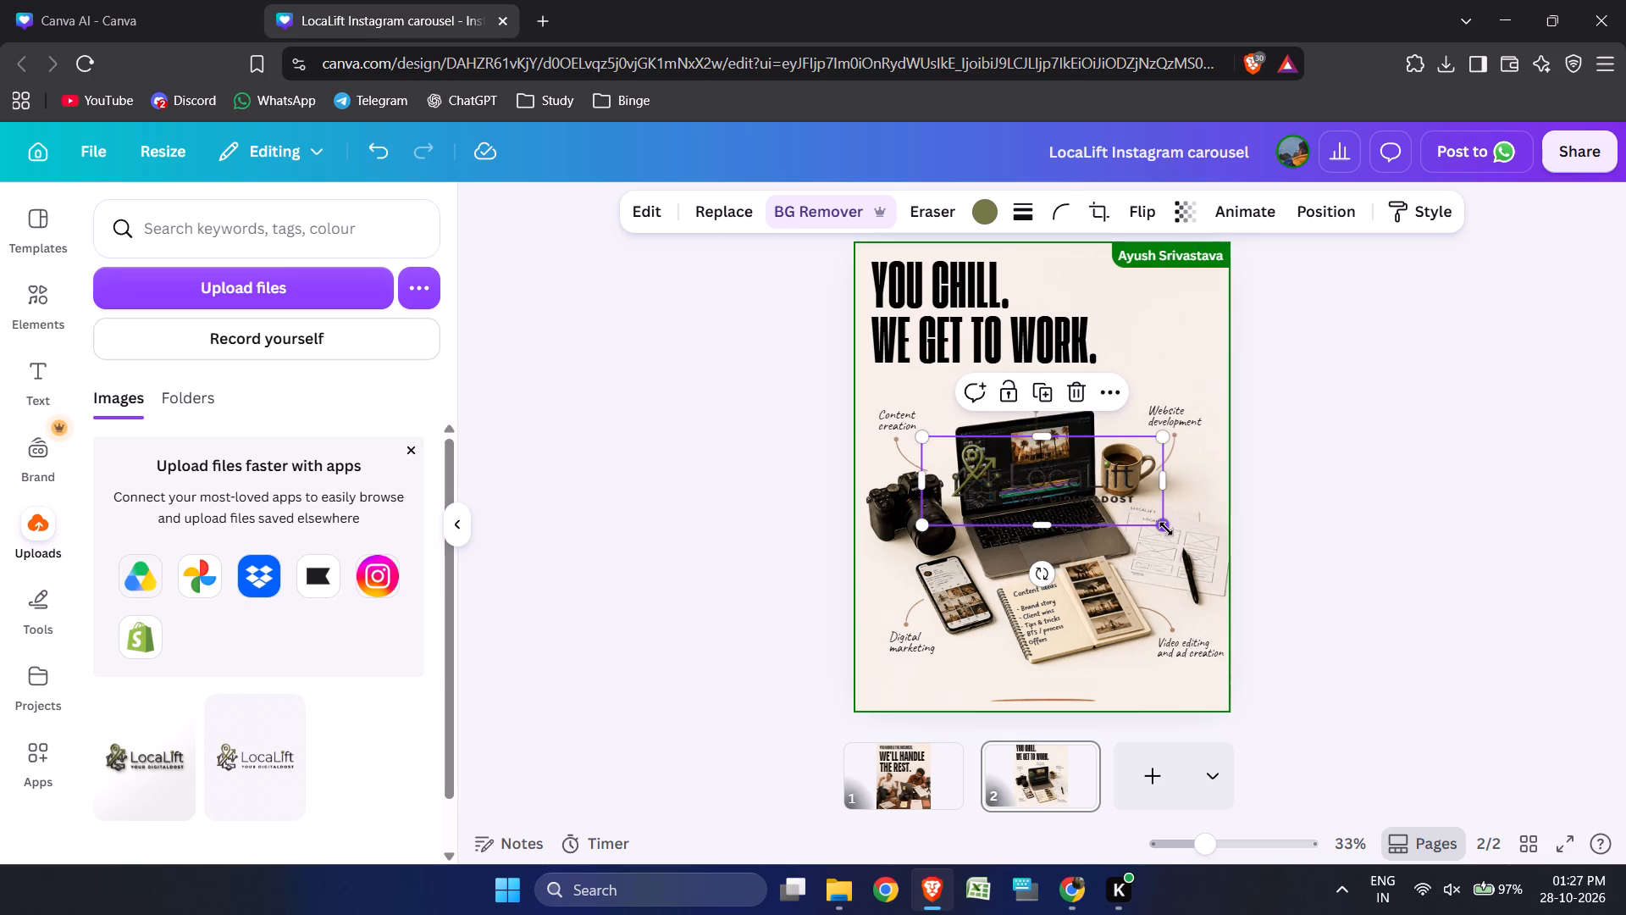
Scale the new logo down to about 377 wide and trim its lower edge to about 116 high.
drag(1166, 529, 1073, 485)
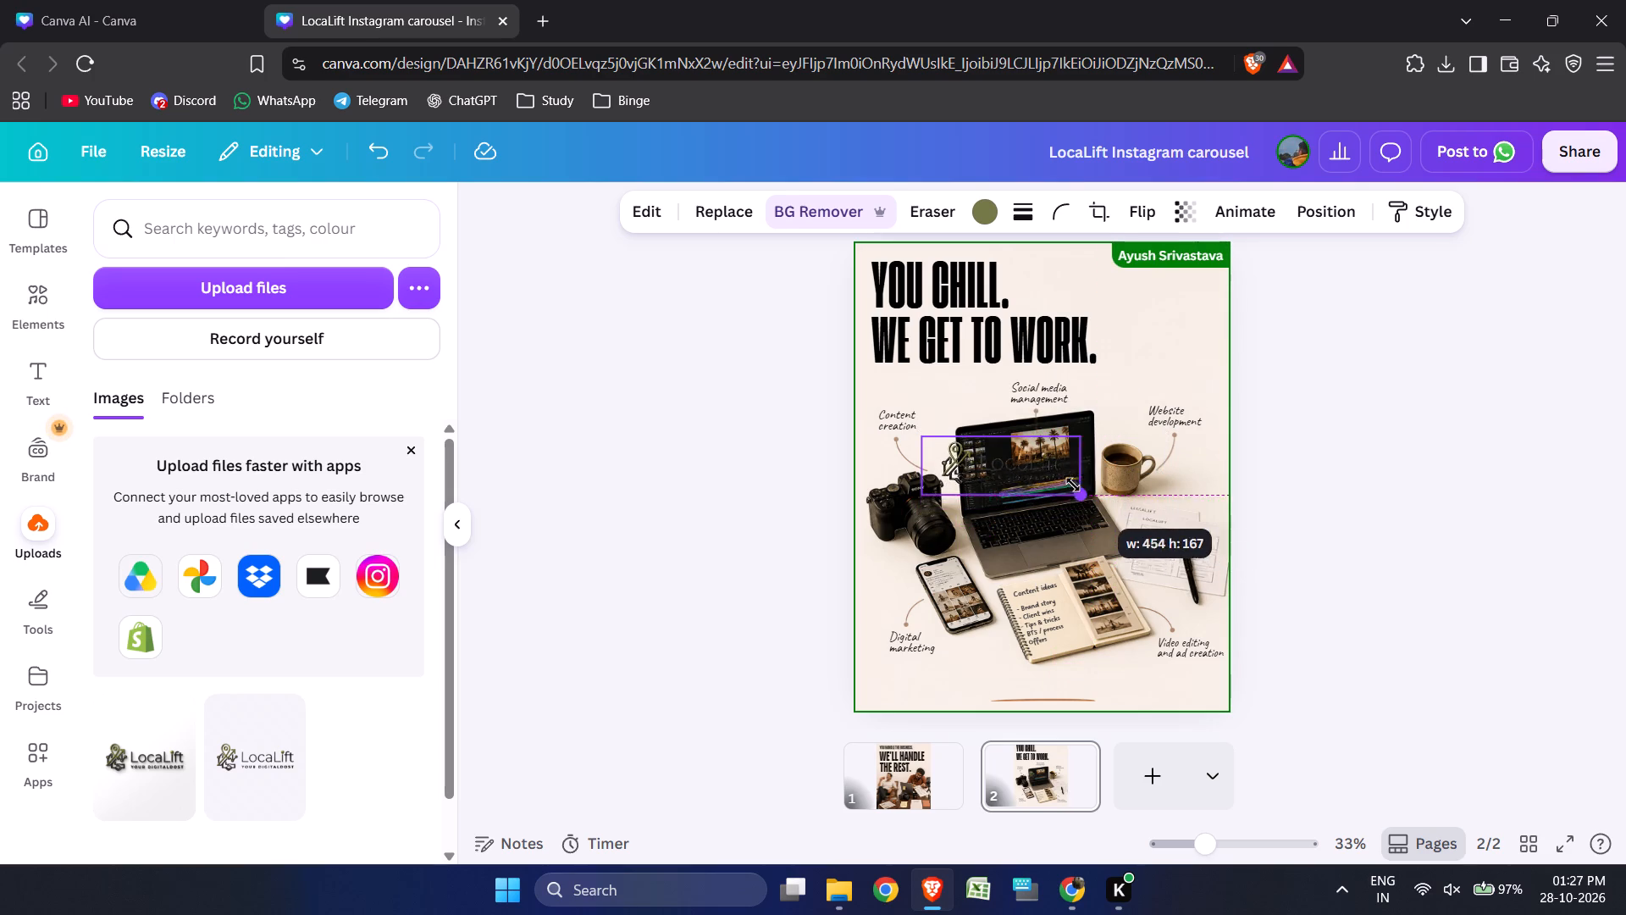
drag(1073, 485, 1061, 474)
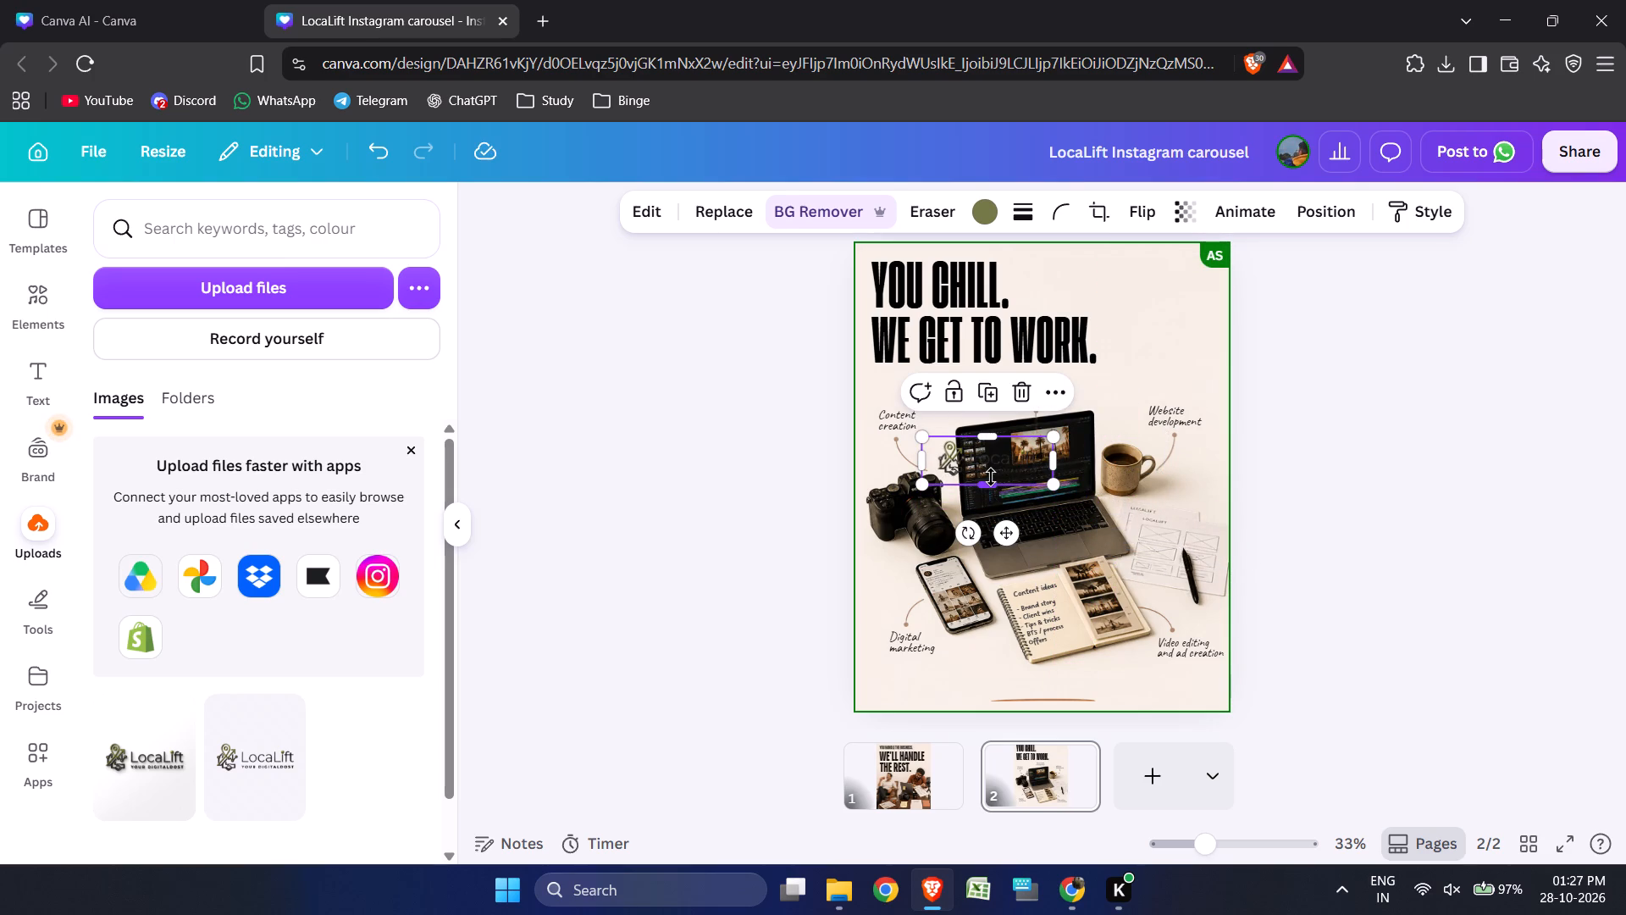
click(991, 477)
click(994, 481)
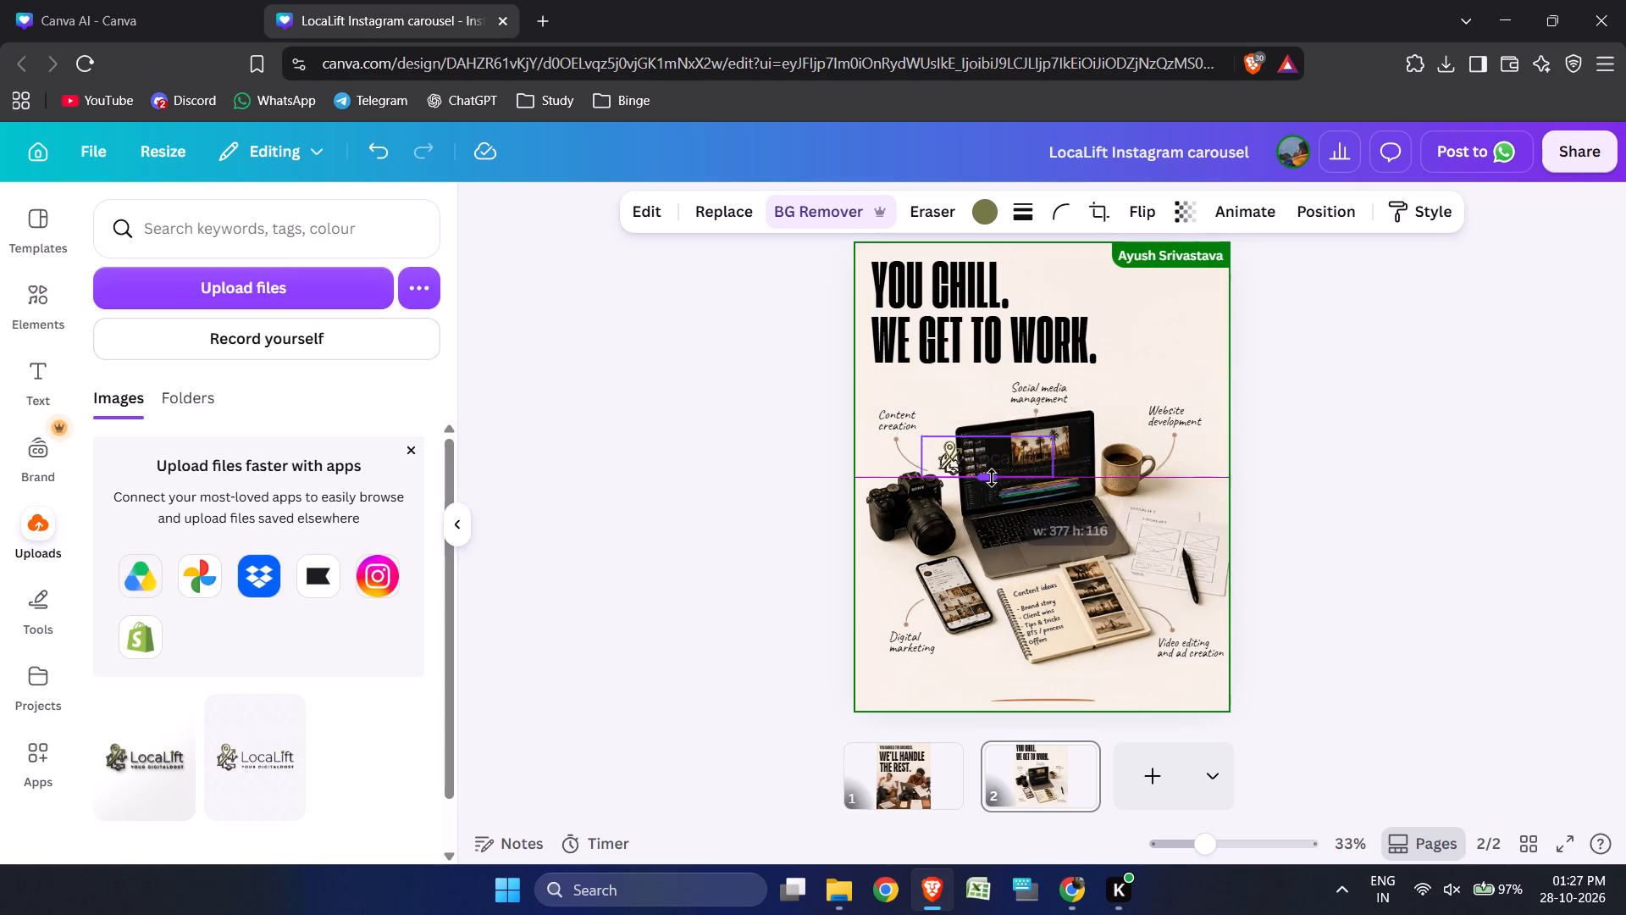
click(991, 470)
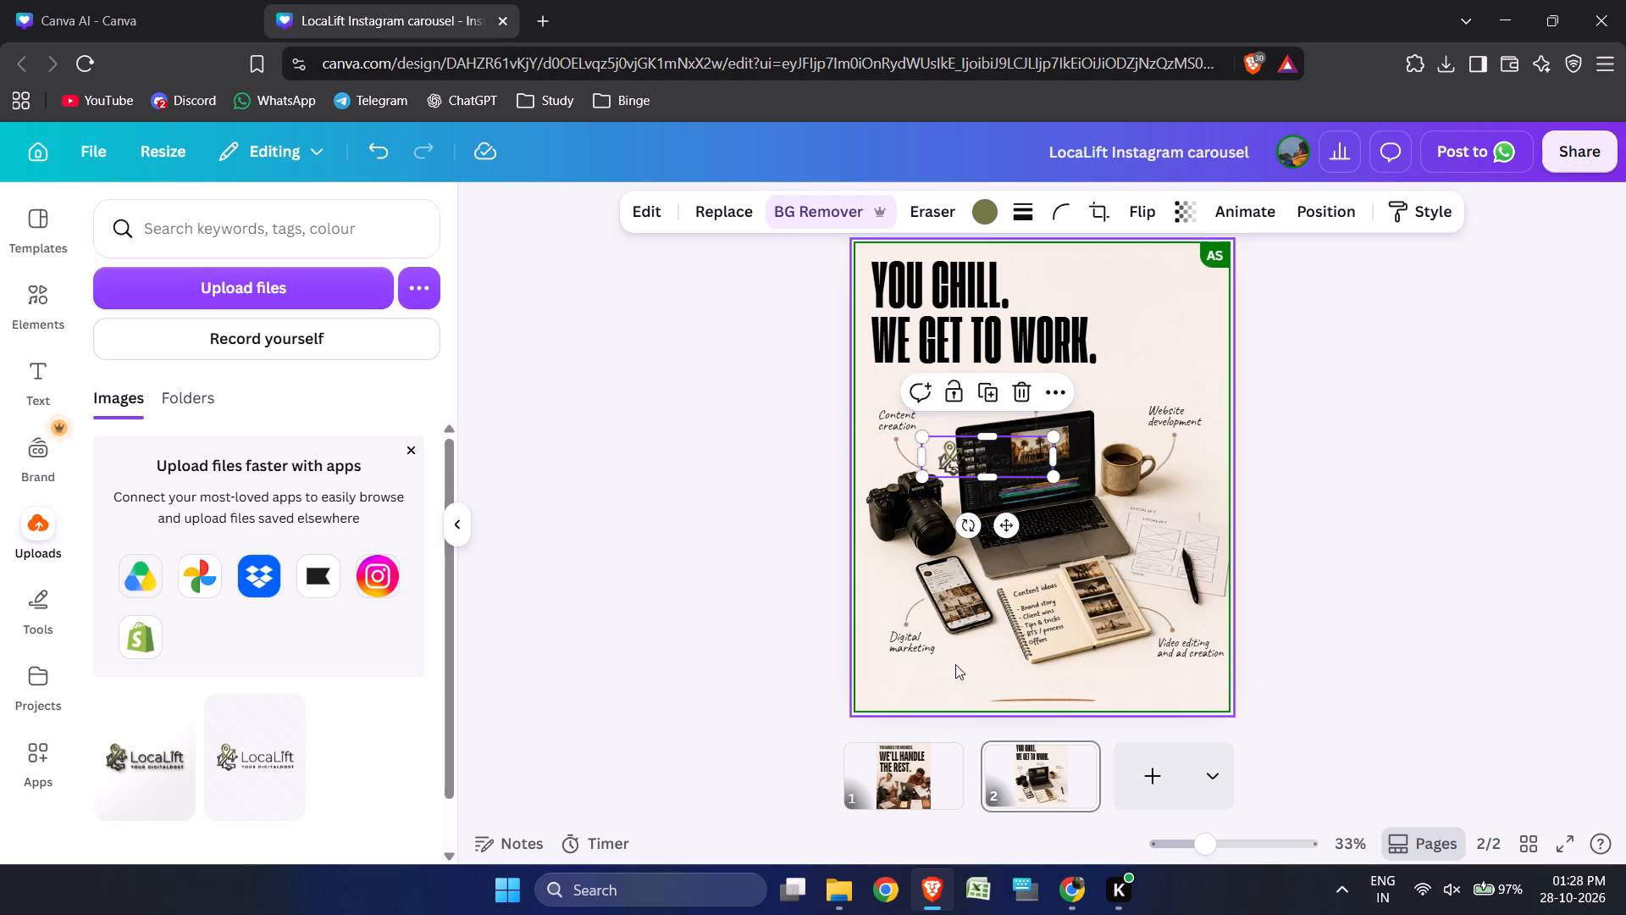
Move the logo to just above the brown line on page 2 and trim its top edge to about 109 high.
drag(1002, 457, 1049, 675)
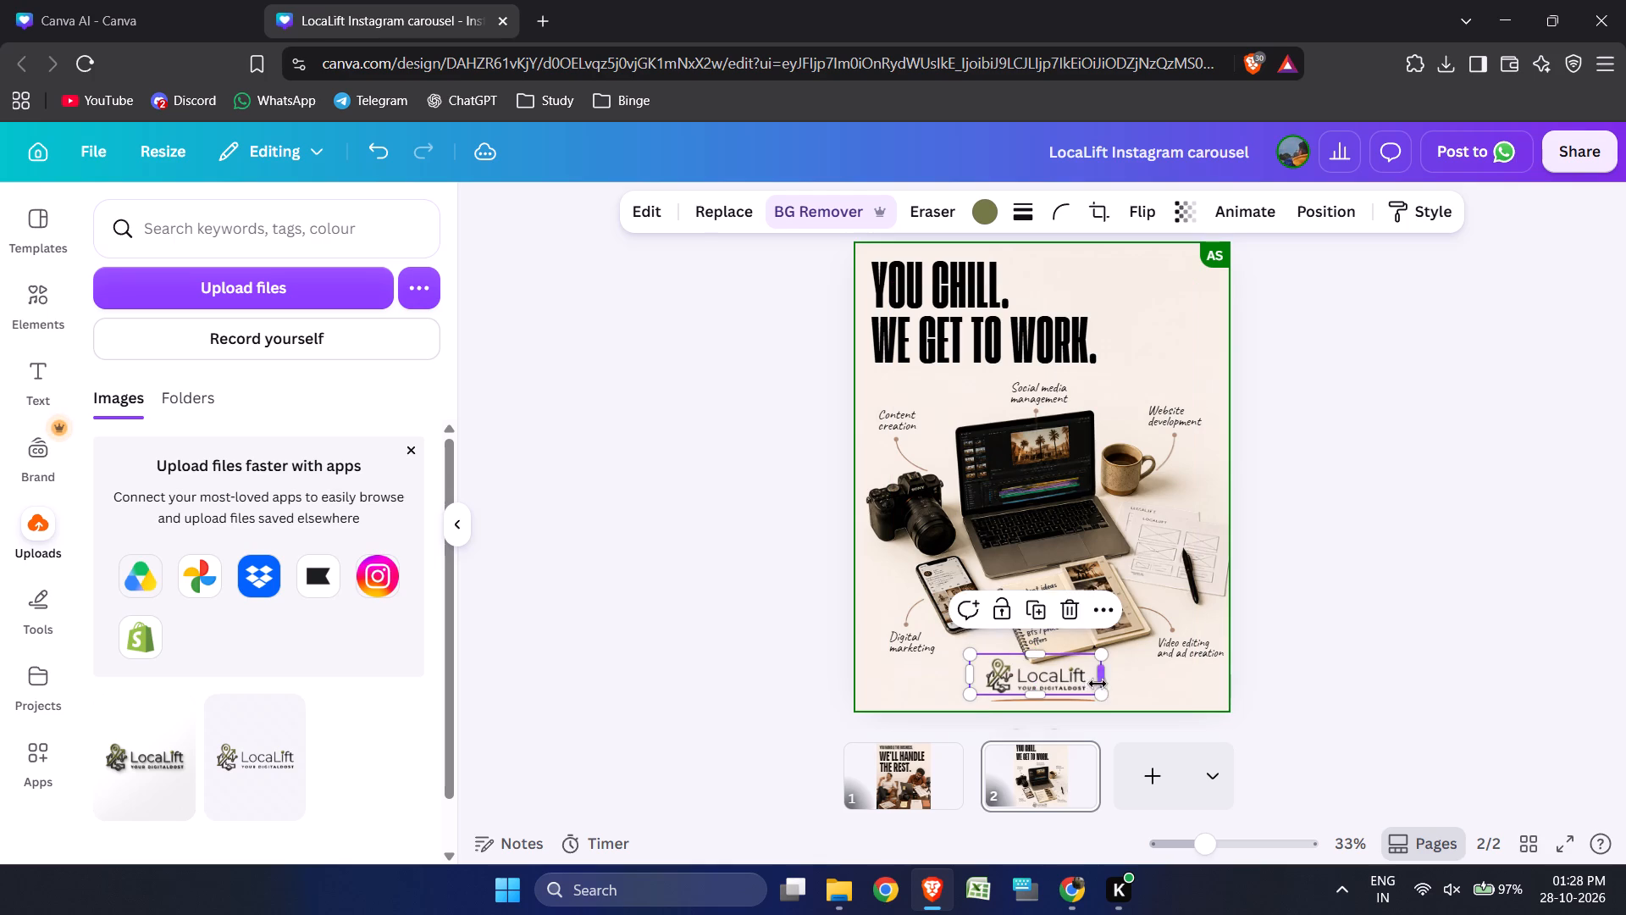
click(1031, 653)
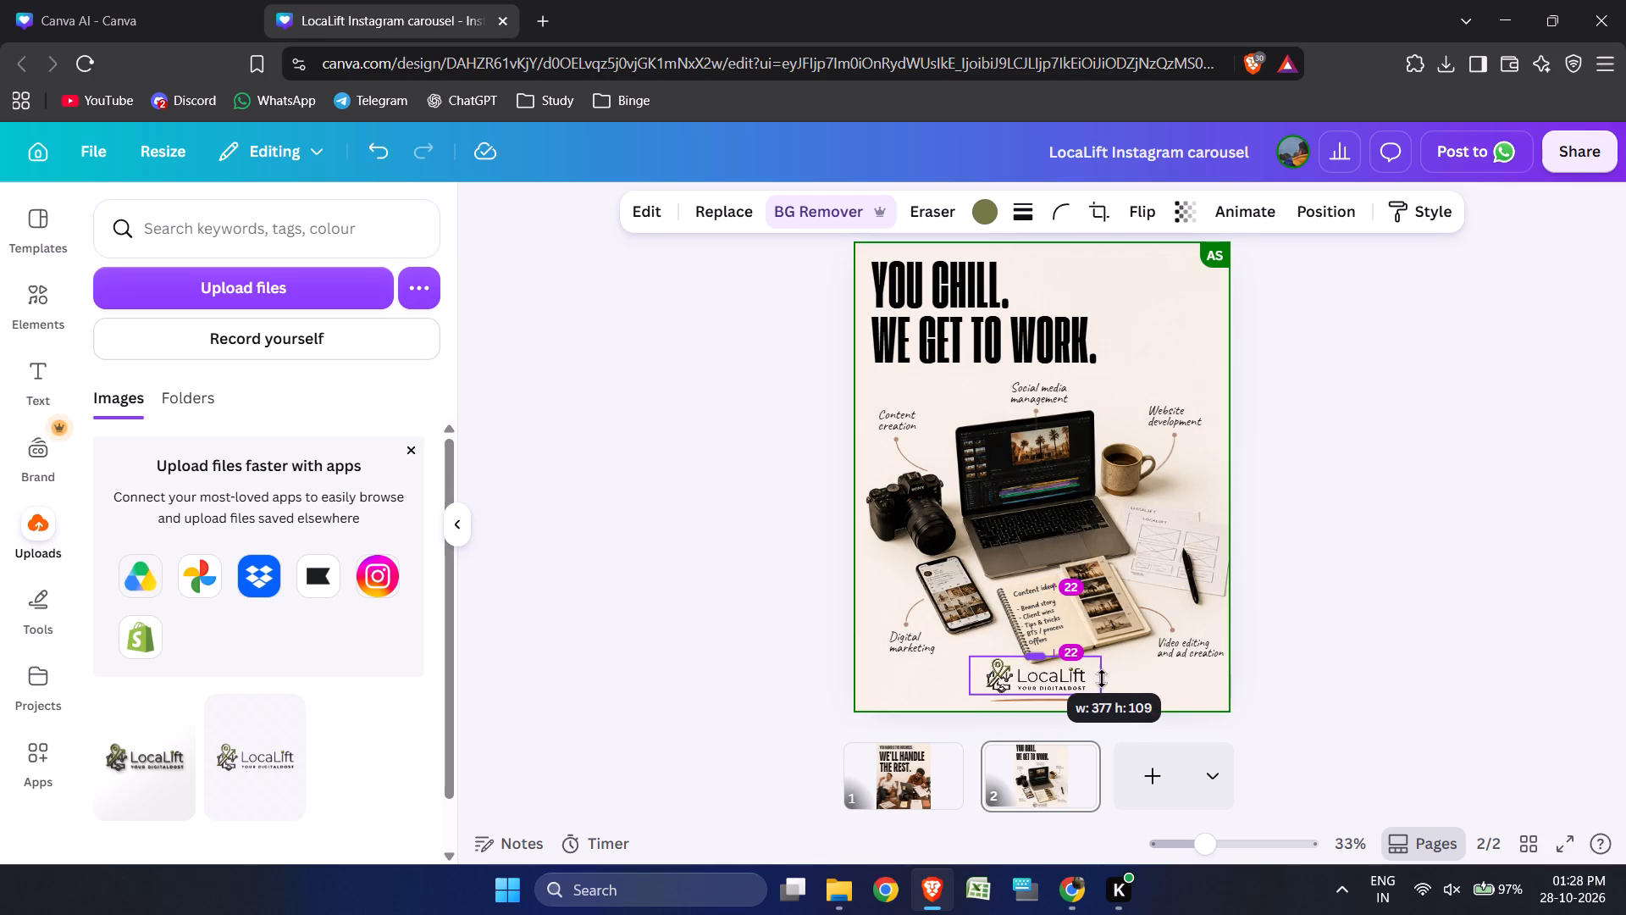
Enlarge the logo slightly and recentre it just above the brown line at the page bottom.
drag(1102, 679, 1112, 679)
drag(1043, 672, 1034, 678)
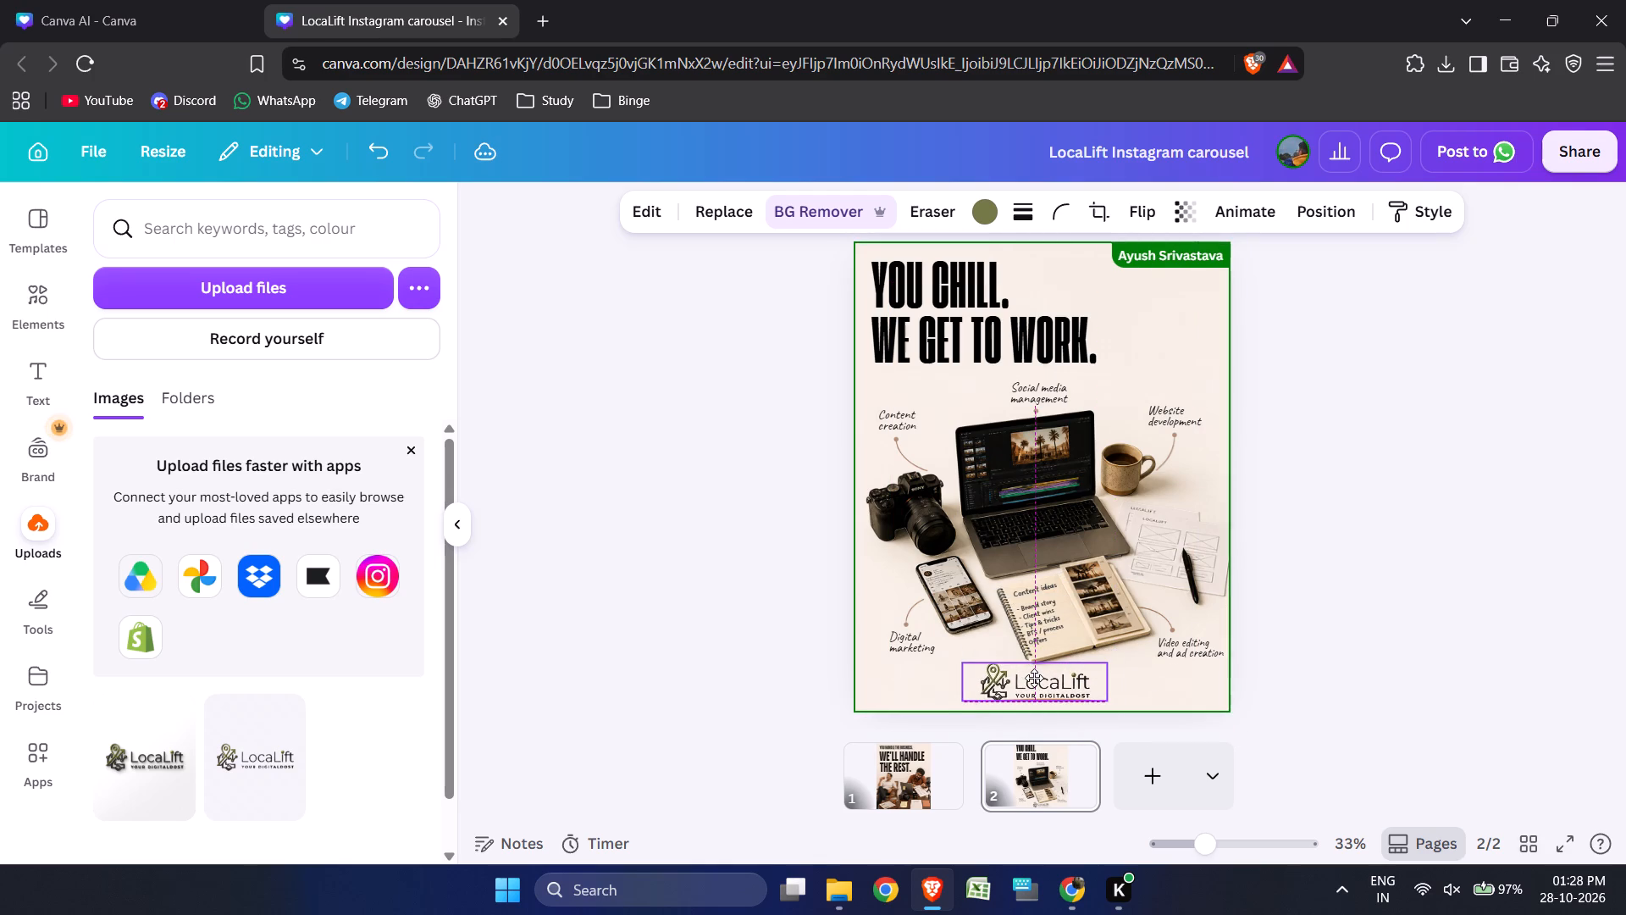
drag(1034, 678, 1034, 672)
click(1425, 691)
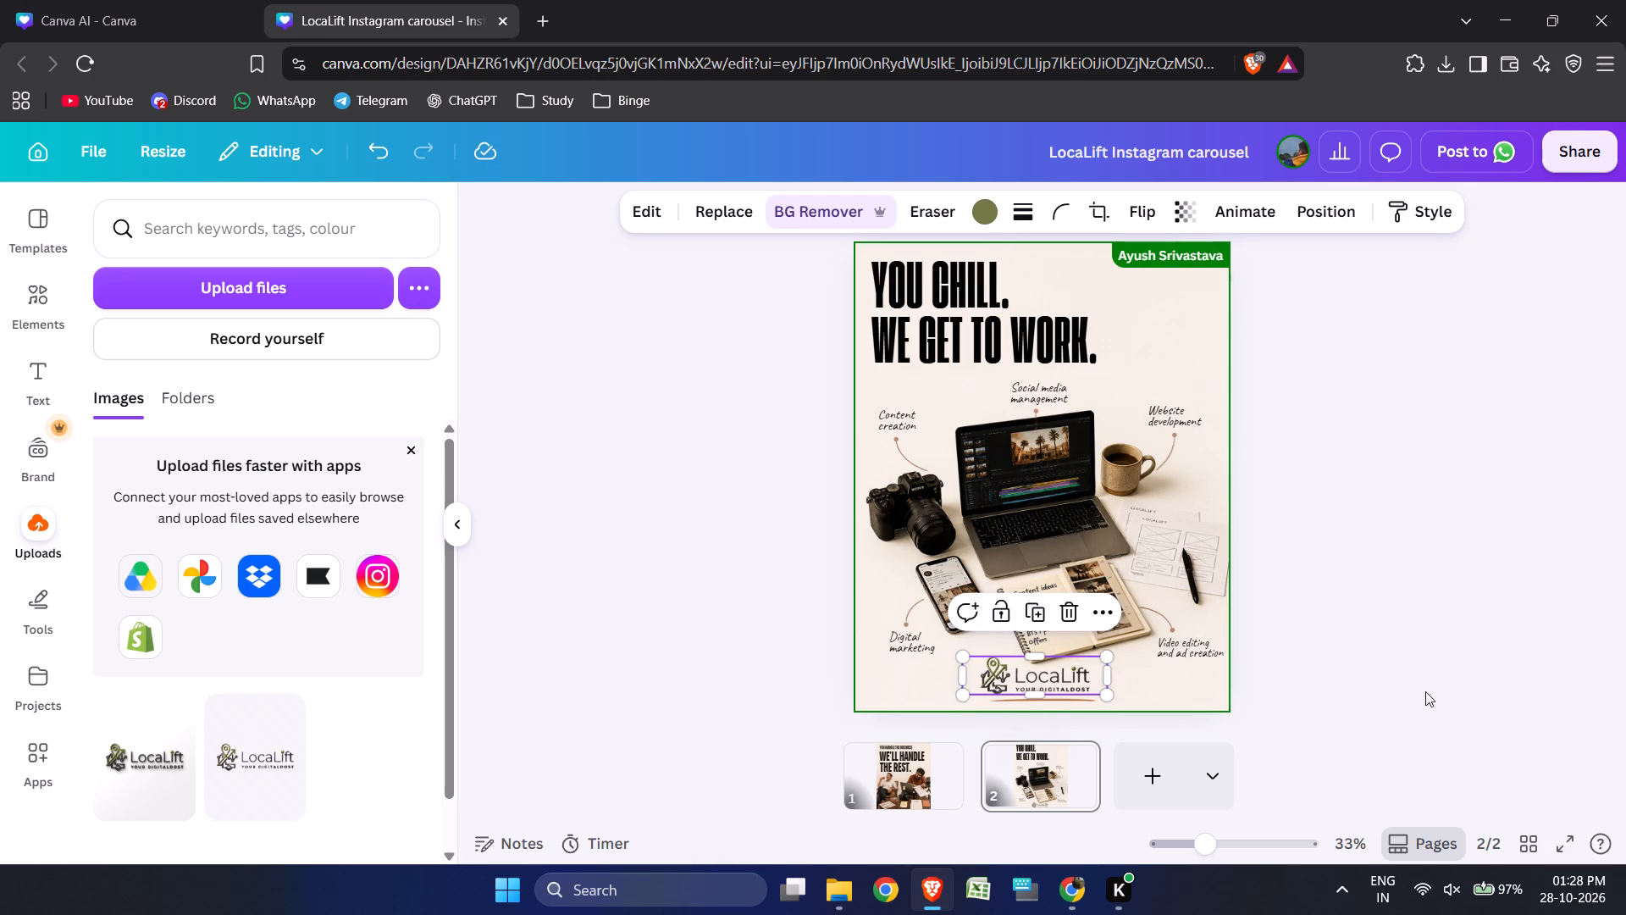
Nudge the LocaLift logo slightly right in small increments to centre it above the brown line on page 2.
click(1037, 672)
key(Right)
key(Right)
key(Right)
key(Right)
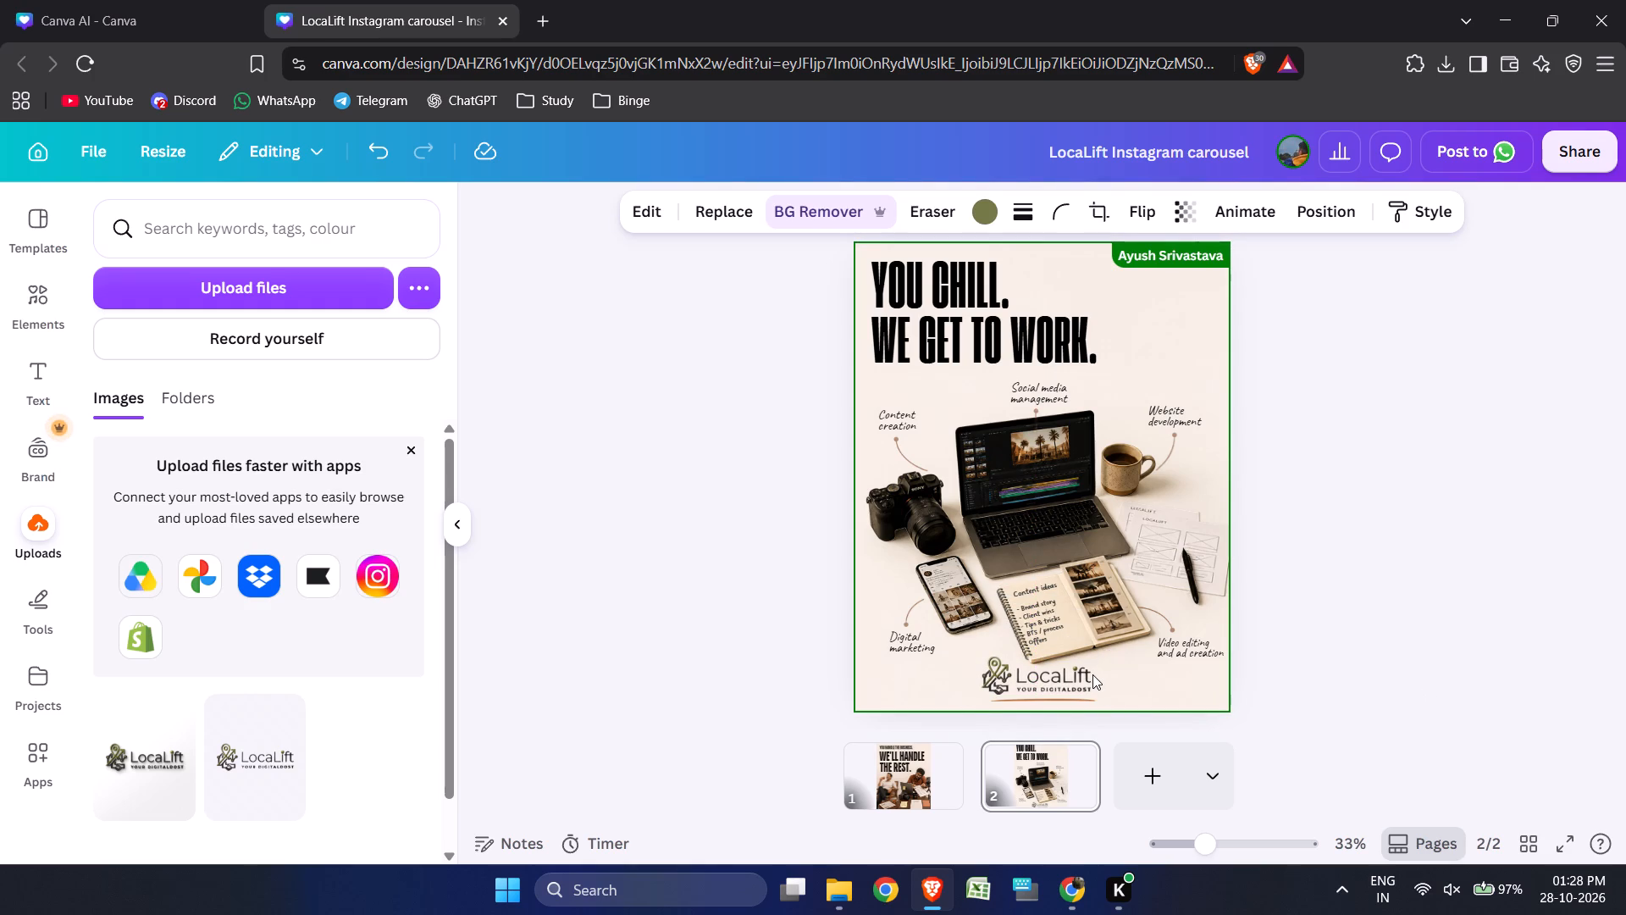
click(1418, 683)
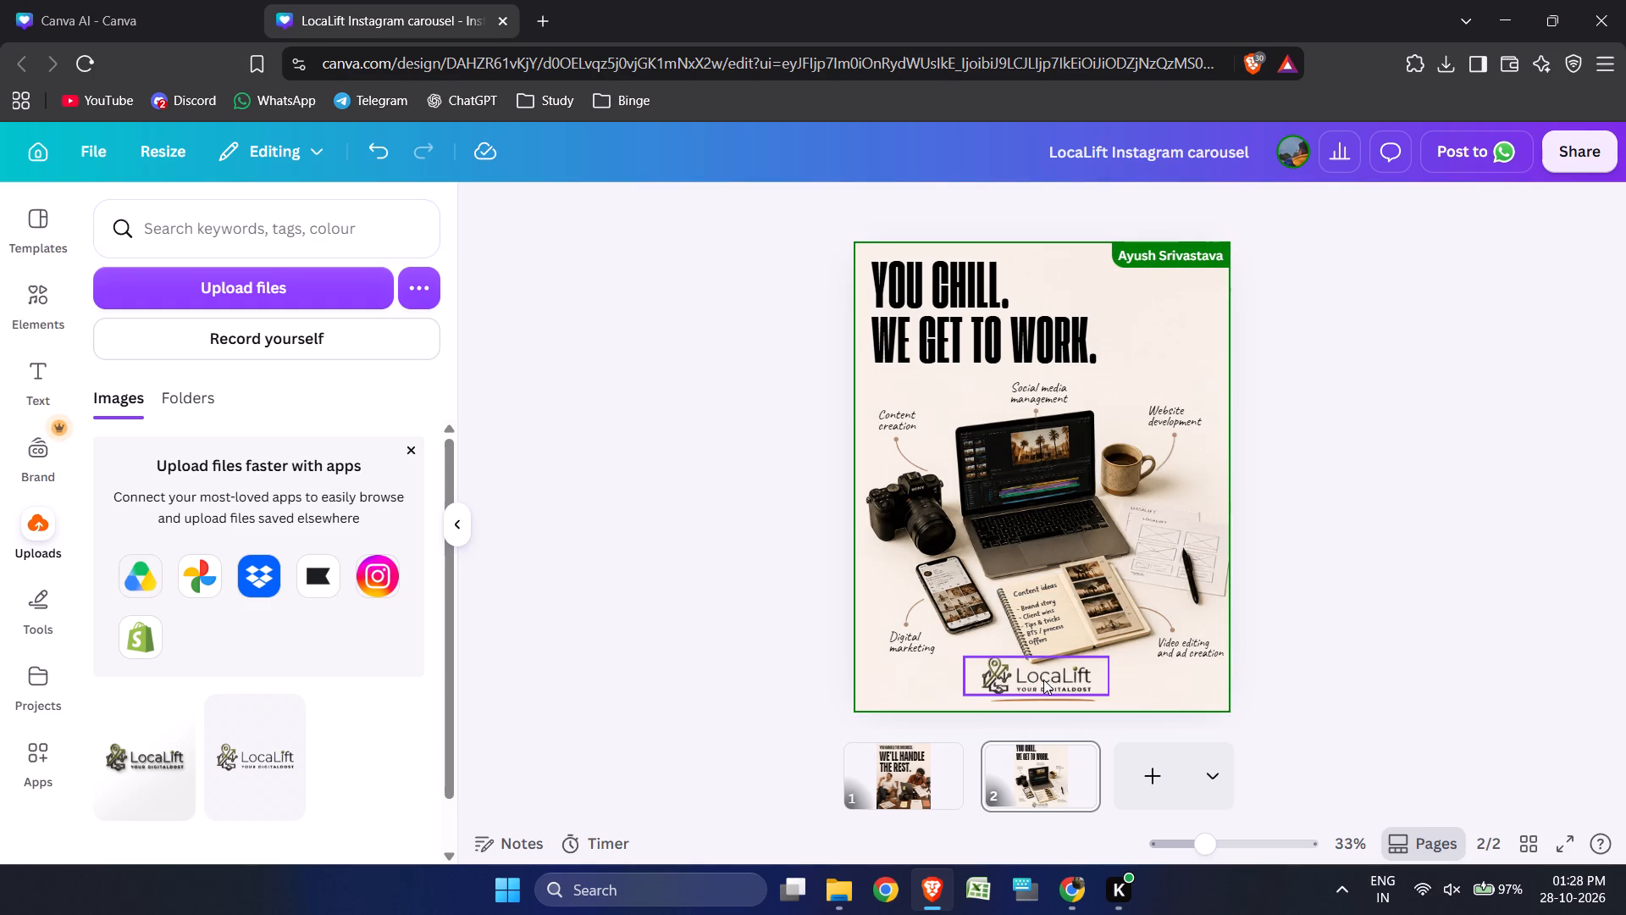
click(1043, 679)
key(Right)
key(Right)
key(Right)
key(Right)
key(Right)
key(Right)
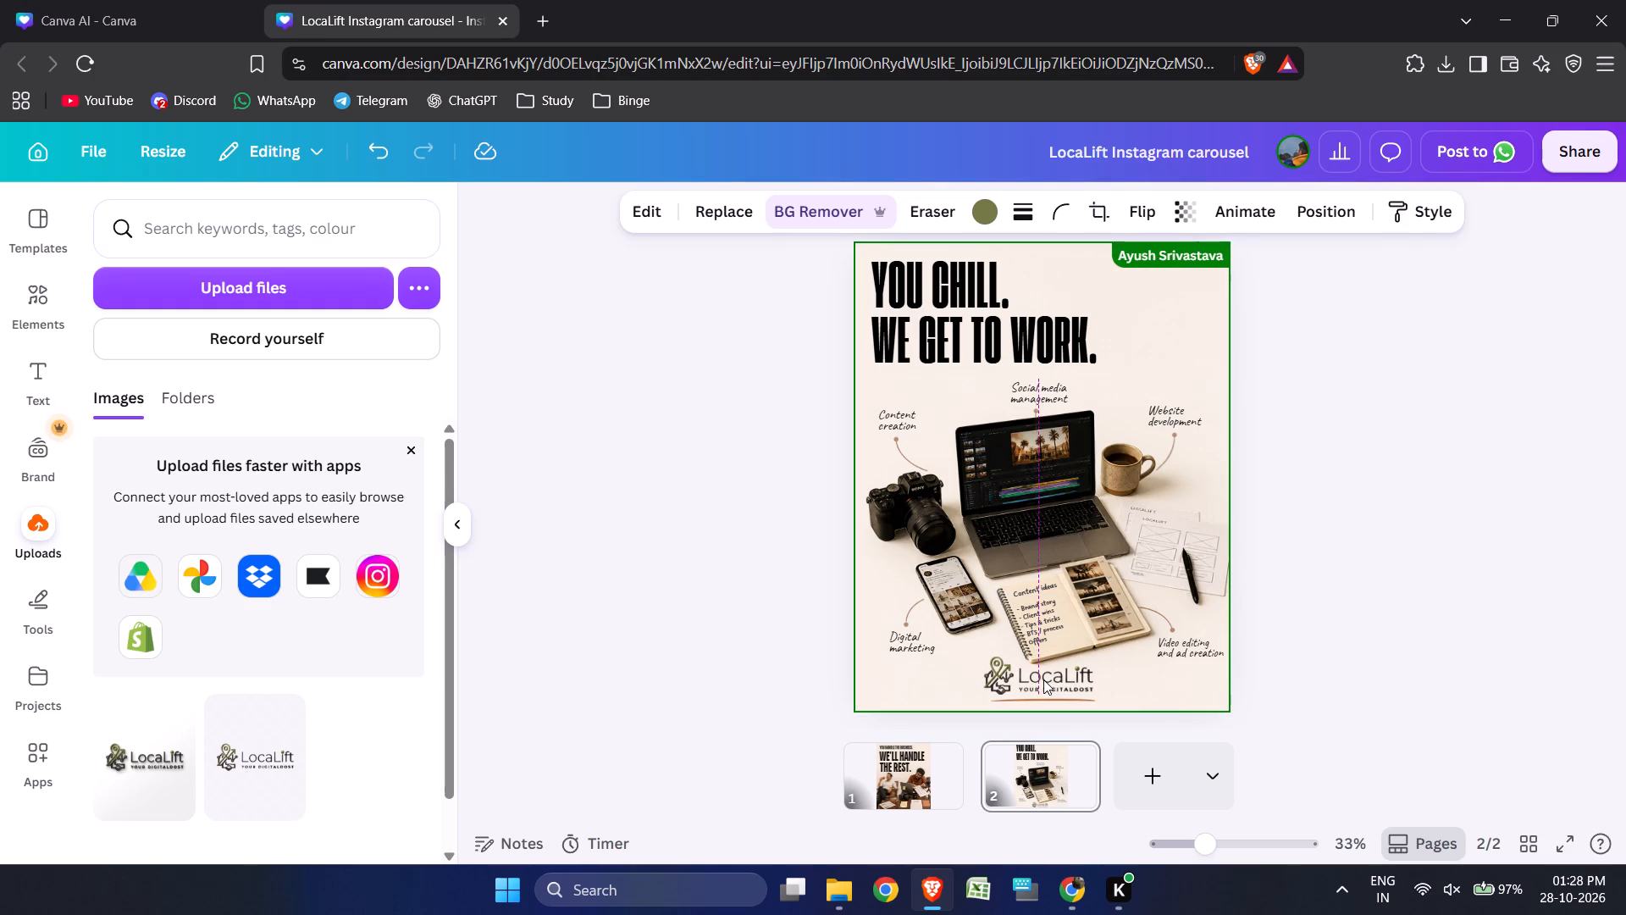
key(Right)
click(1419, 675)
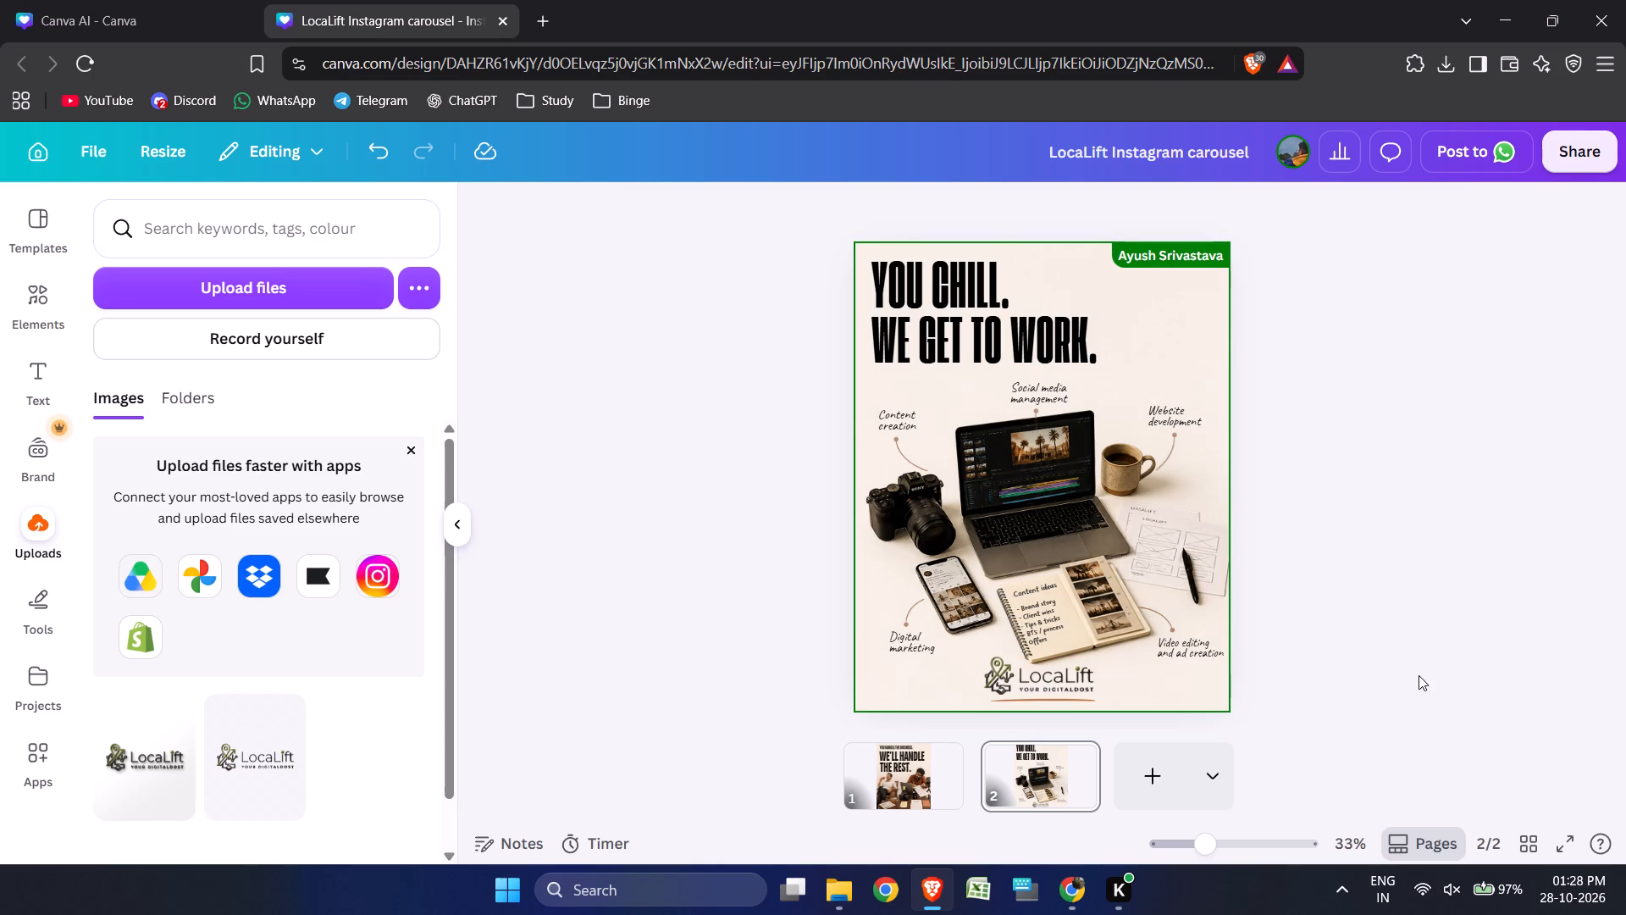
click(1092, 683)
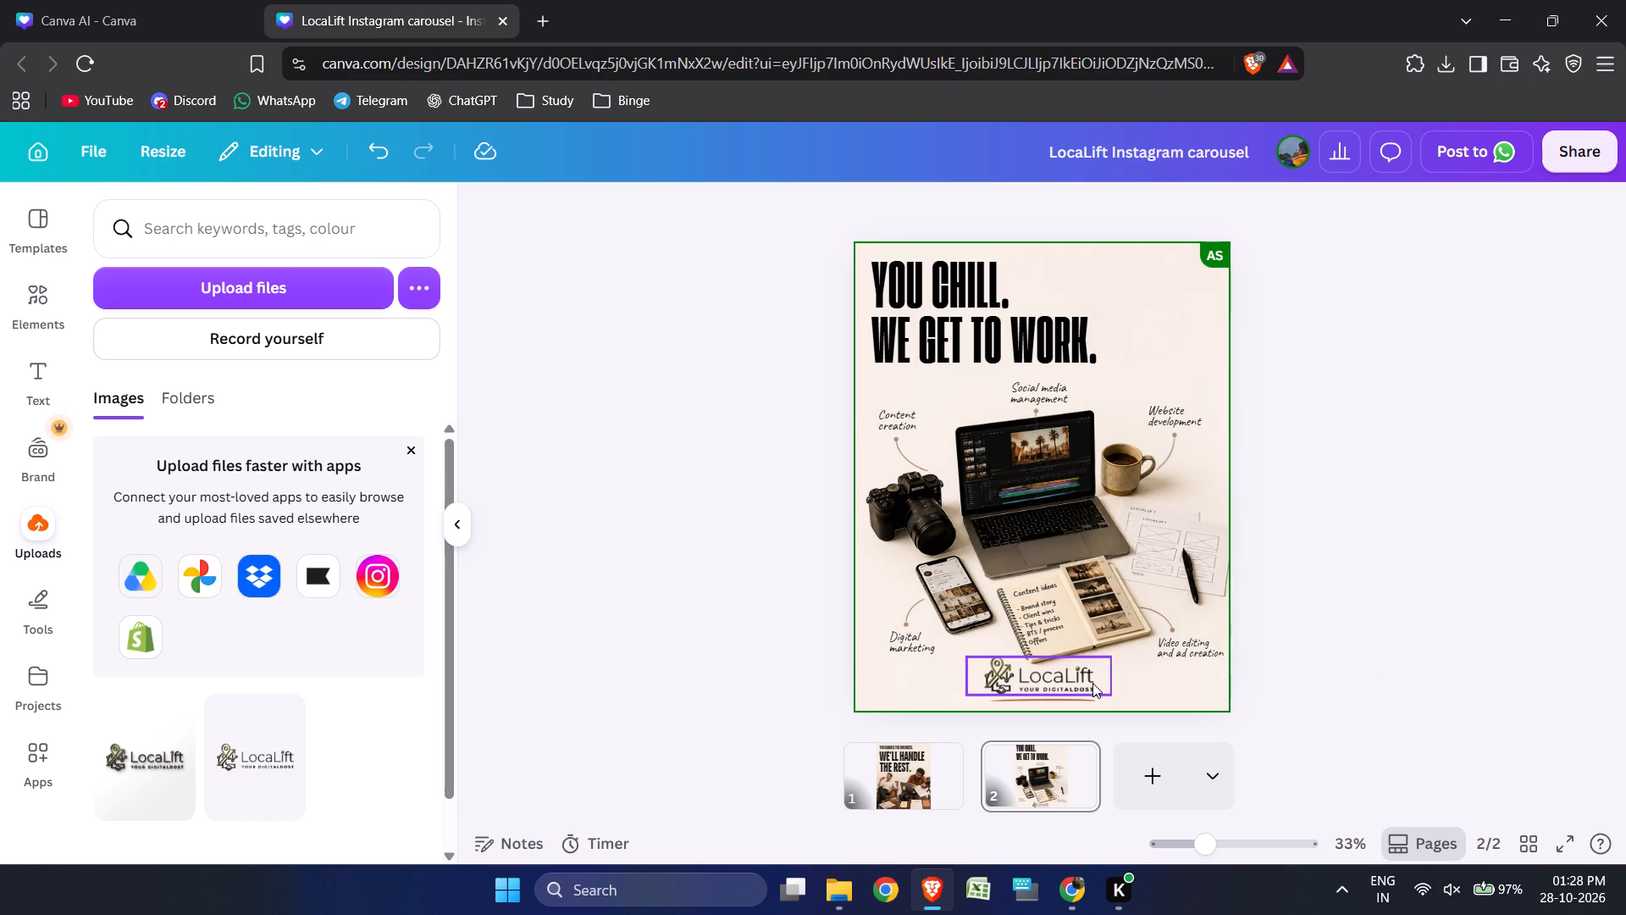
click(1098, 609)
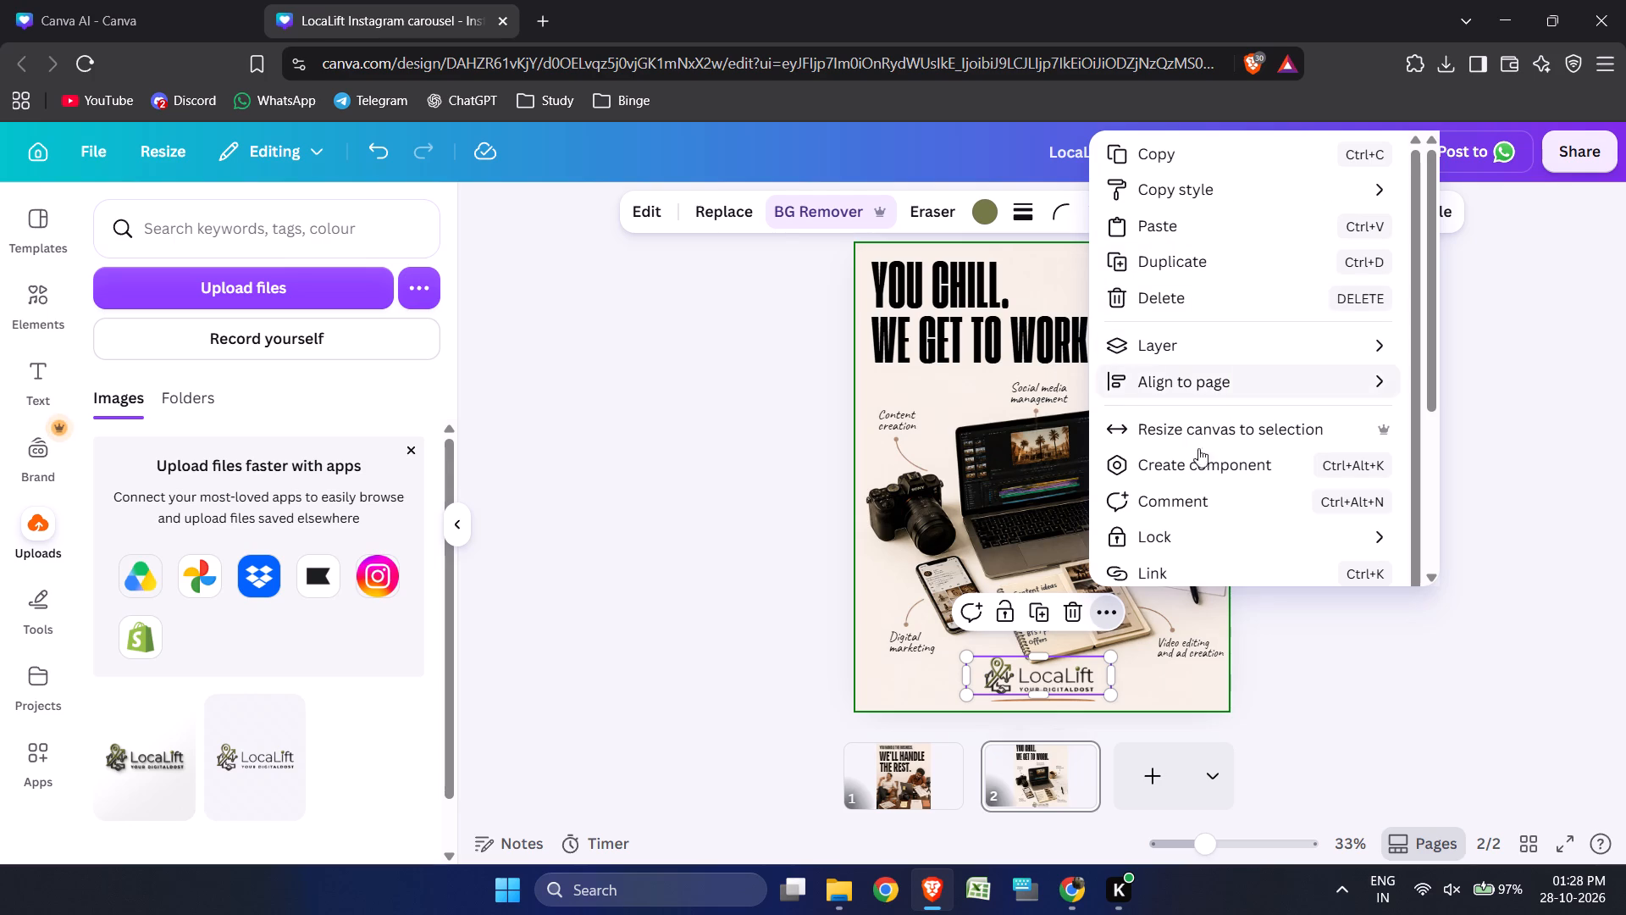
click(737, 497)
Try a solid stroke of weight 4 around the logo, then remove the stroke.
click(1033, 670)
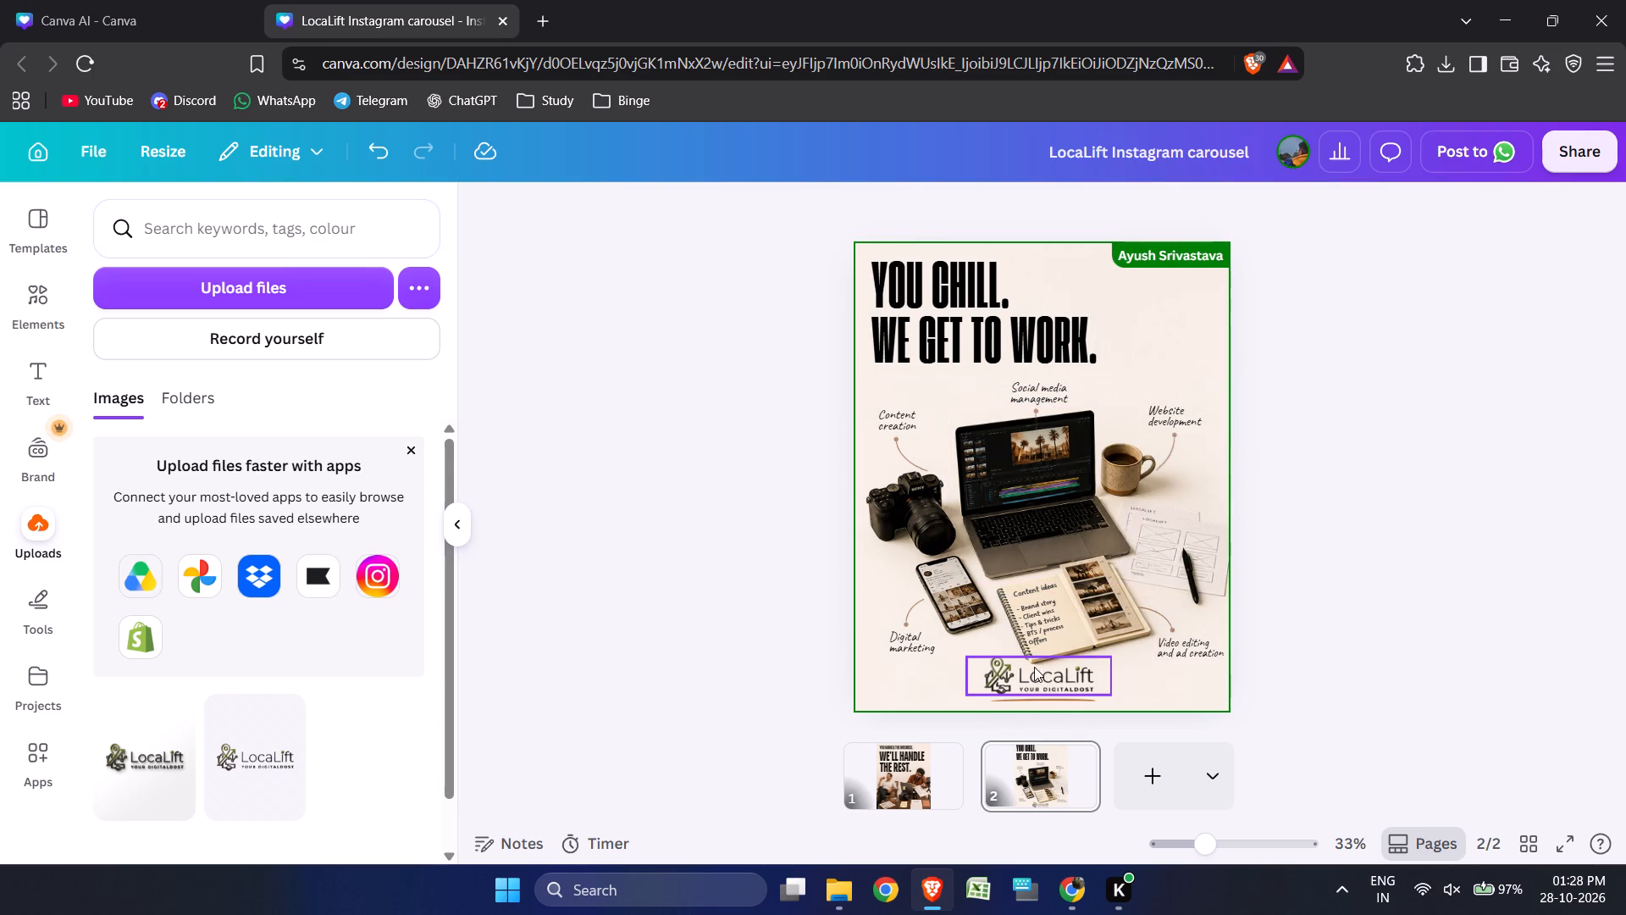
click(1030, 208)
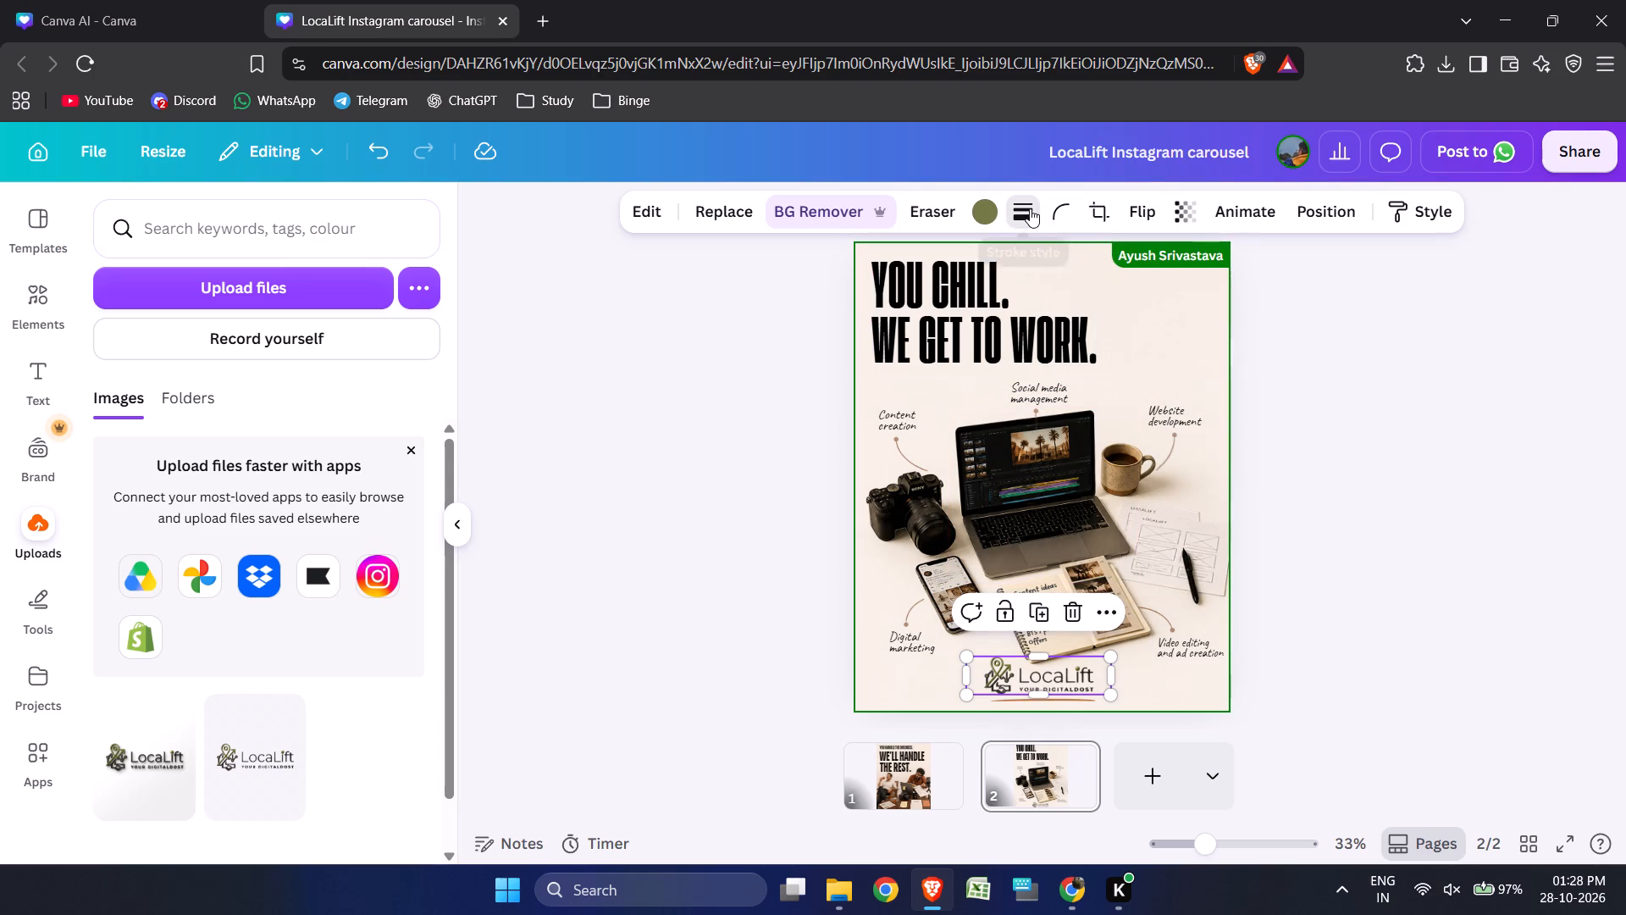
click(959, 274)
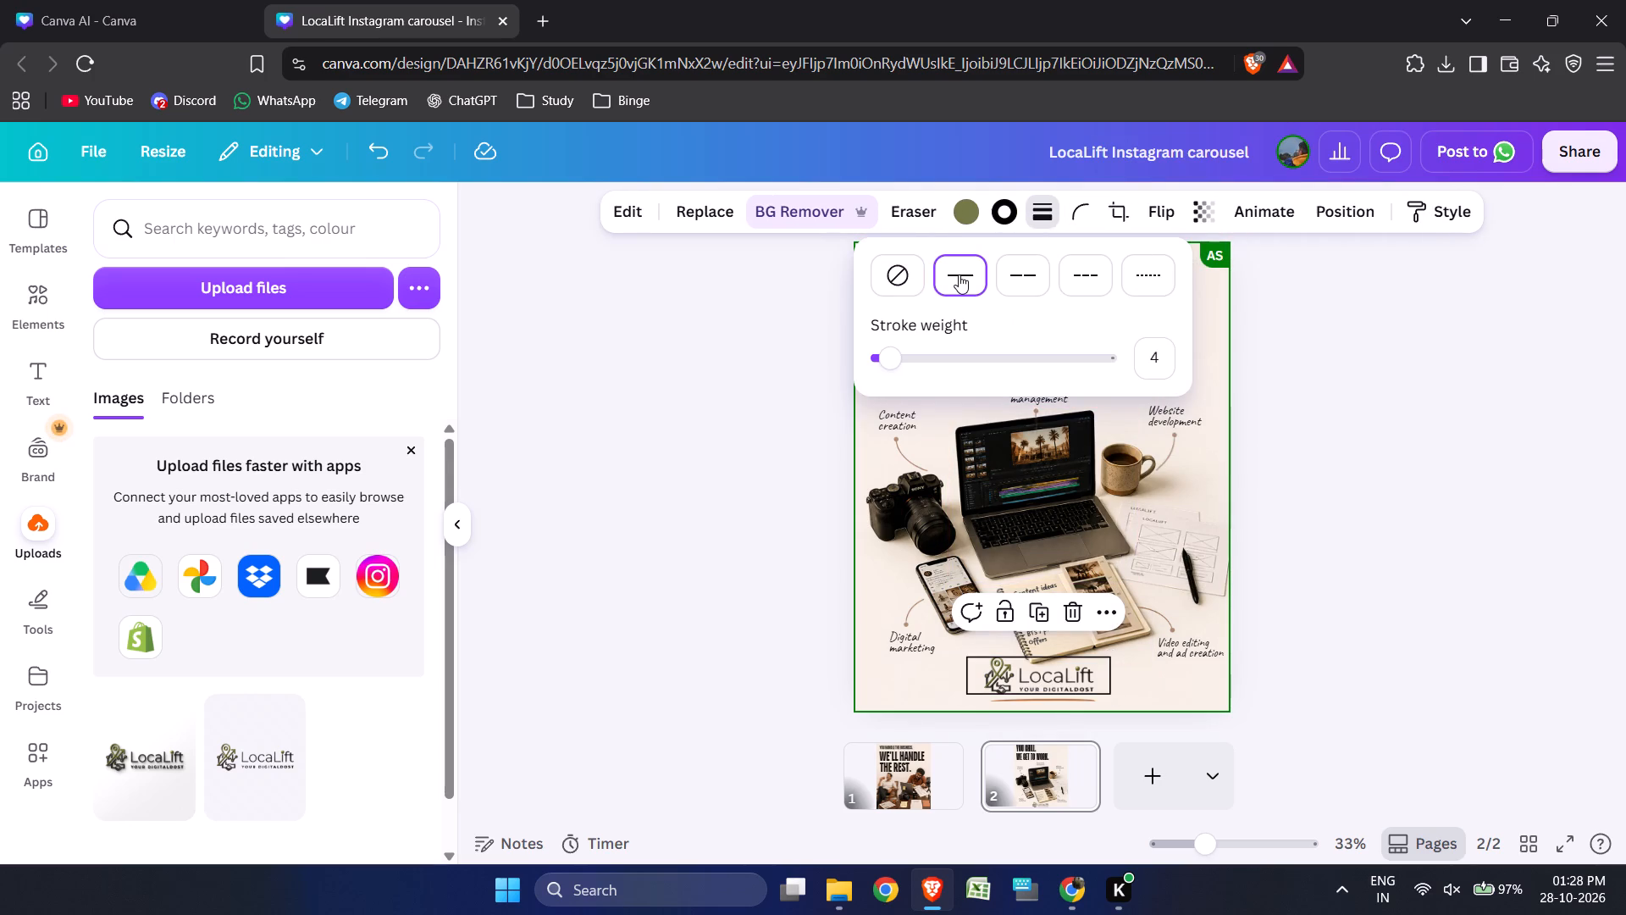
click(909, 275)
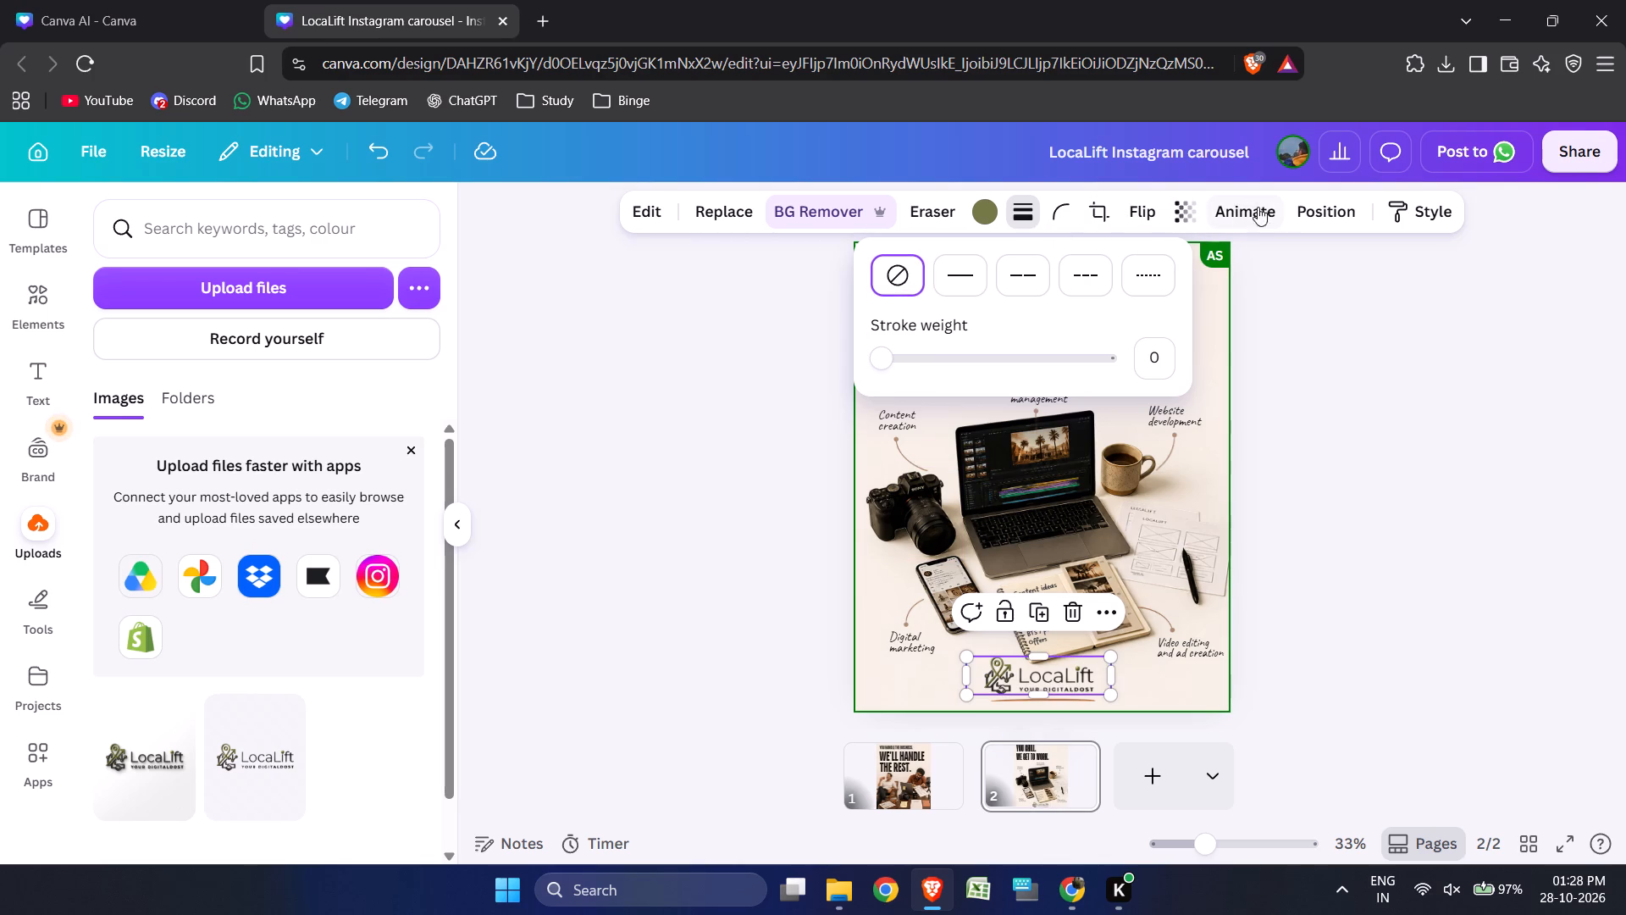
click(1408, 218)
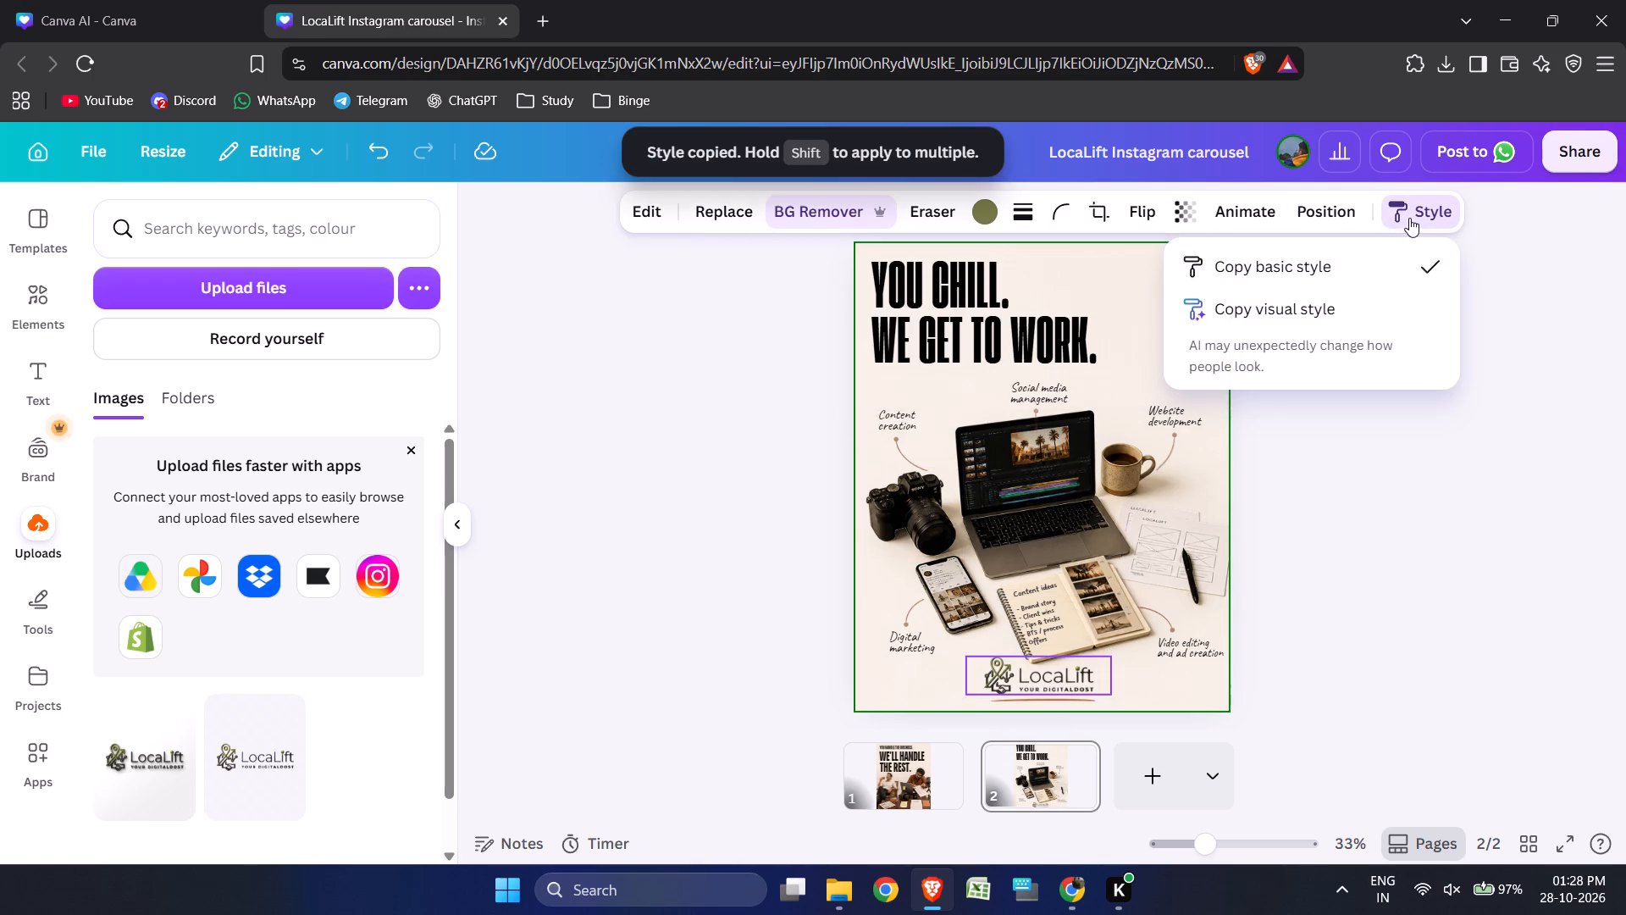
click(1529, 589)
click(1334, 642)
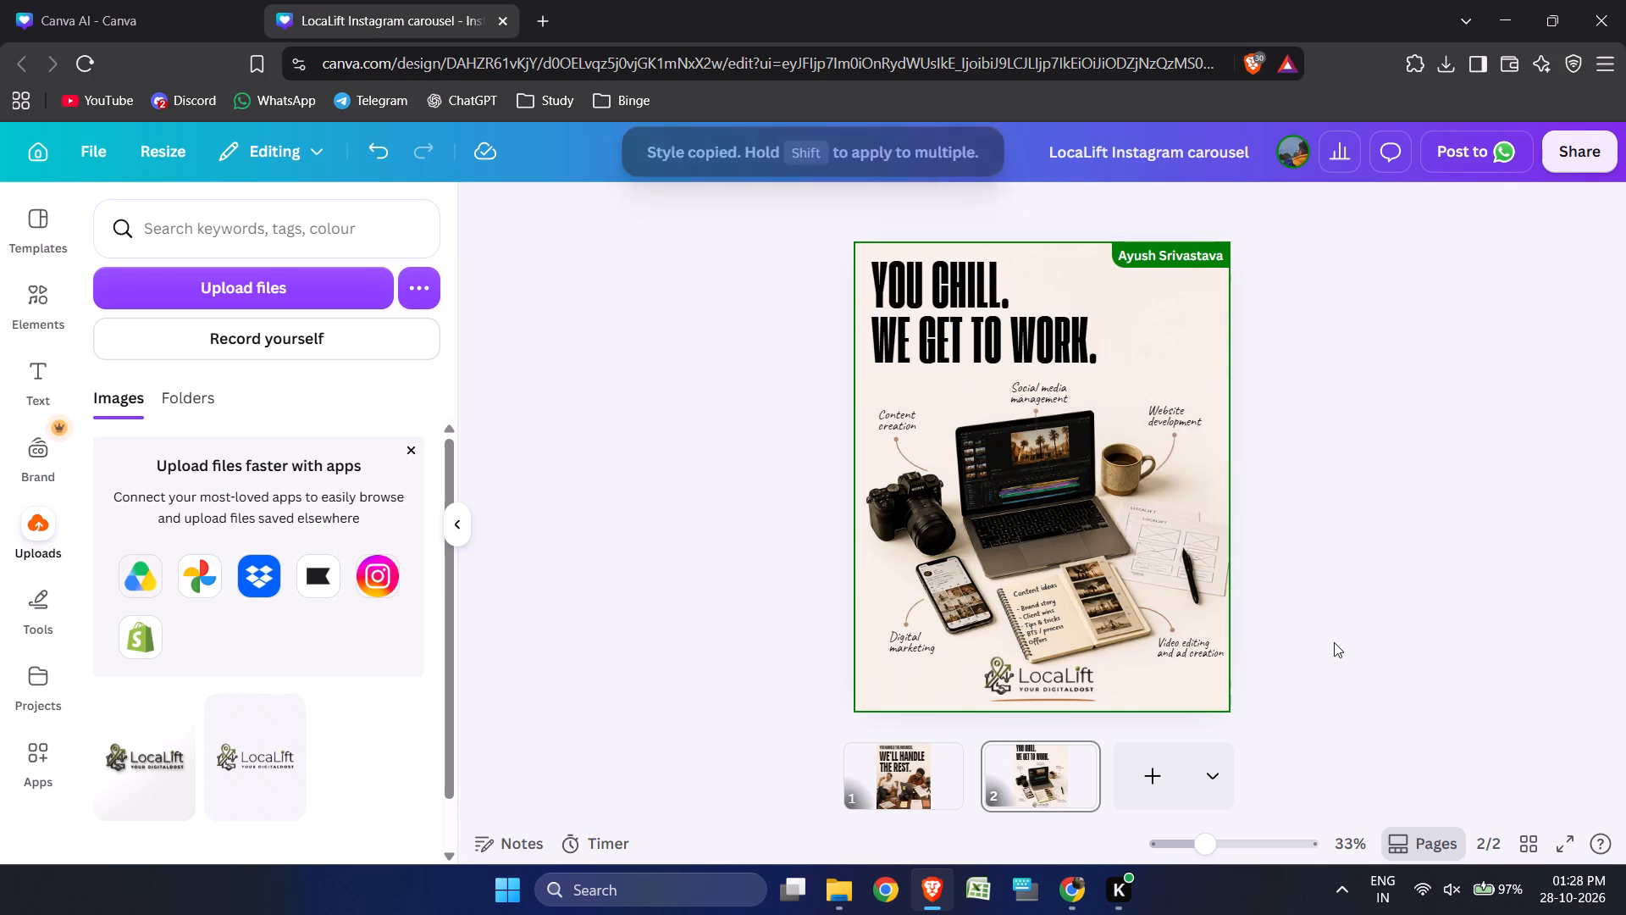
Scale the logo down slightly from its lower corner, keeping it above the brown line.
click(1063, 687)
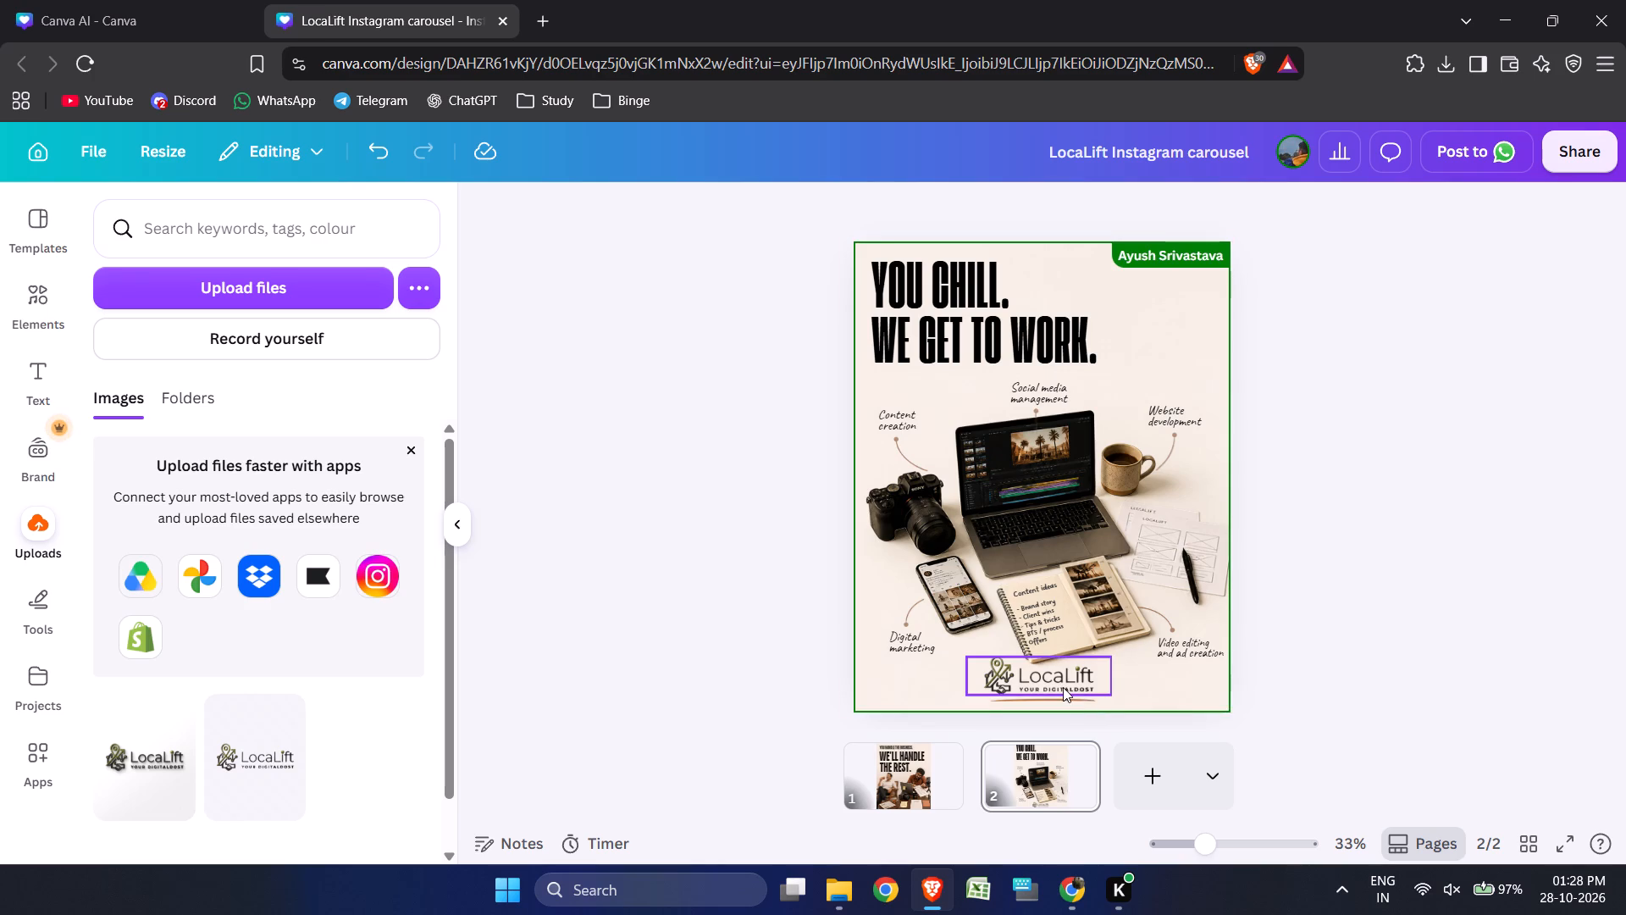
drag(1105, 690, 1086, 685)
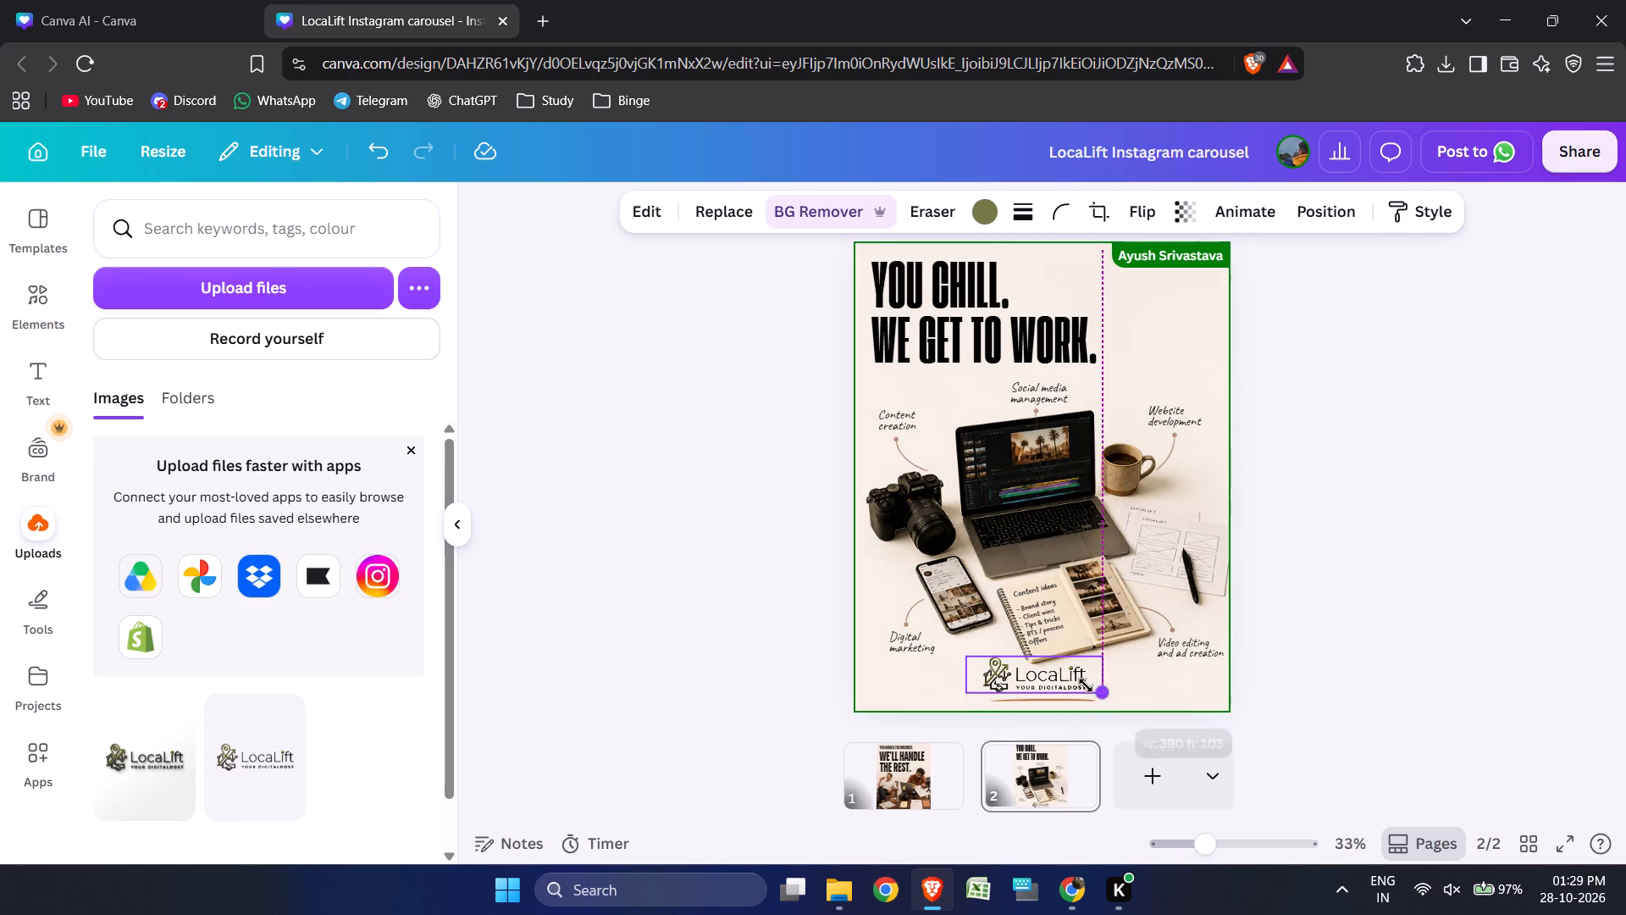
drag(1086, 685, 1086, 685)
Nudge the LocaLift logo slightly down and right in small increments to centre it just above the brown line on page 2.
click(1048, 662)
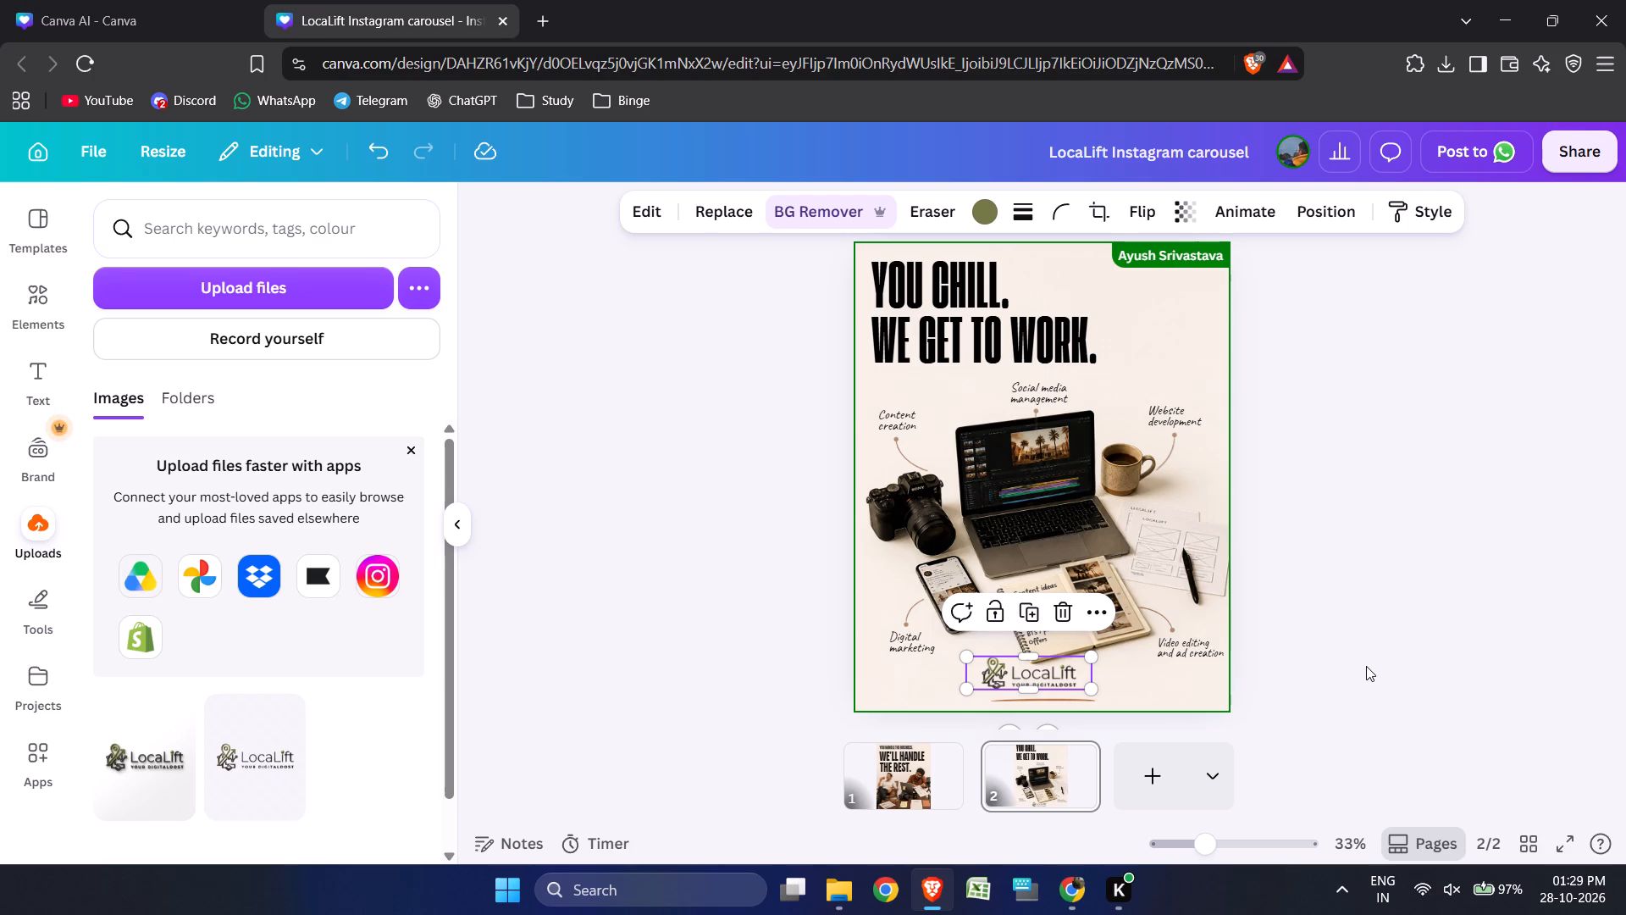
key(Down)
key(Down)
key(Down)
key(Down)
key(Down)
key(Down)
key(Down)
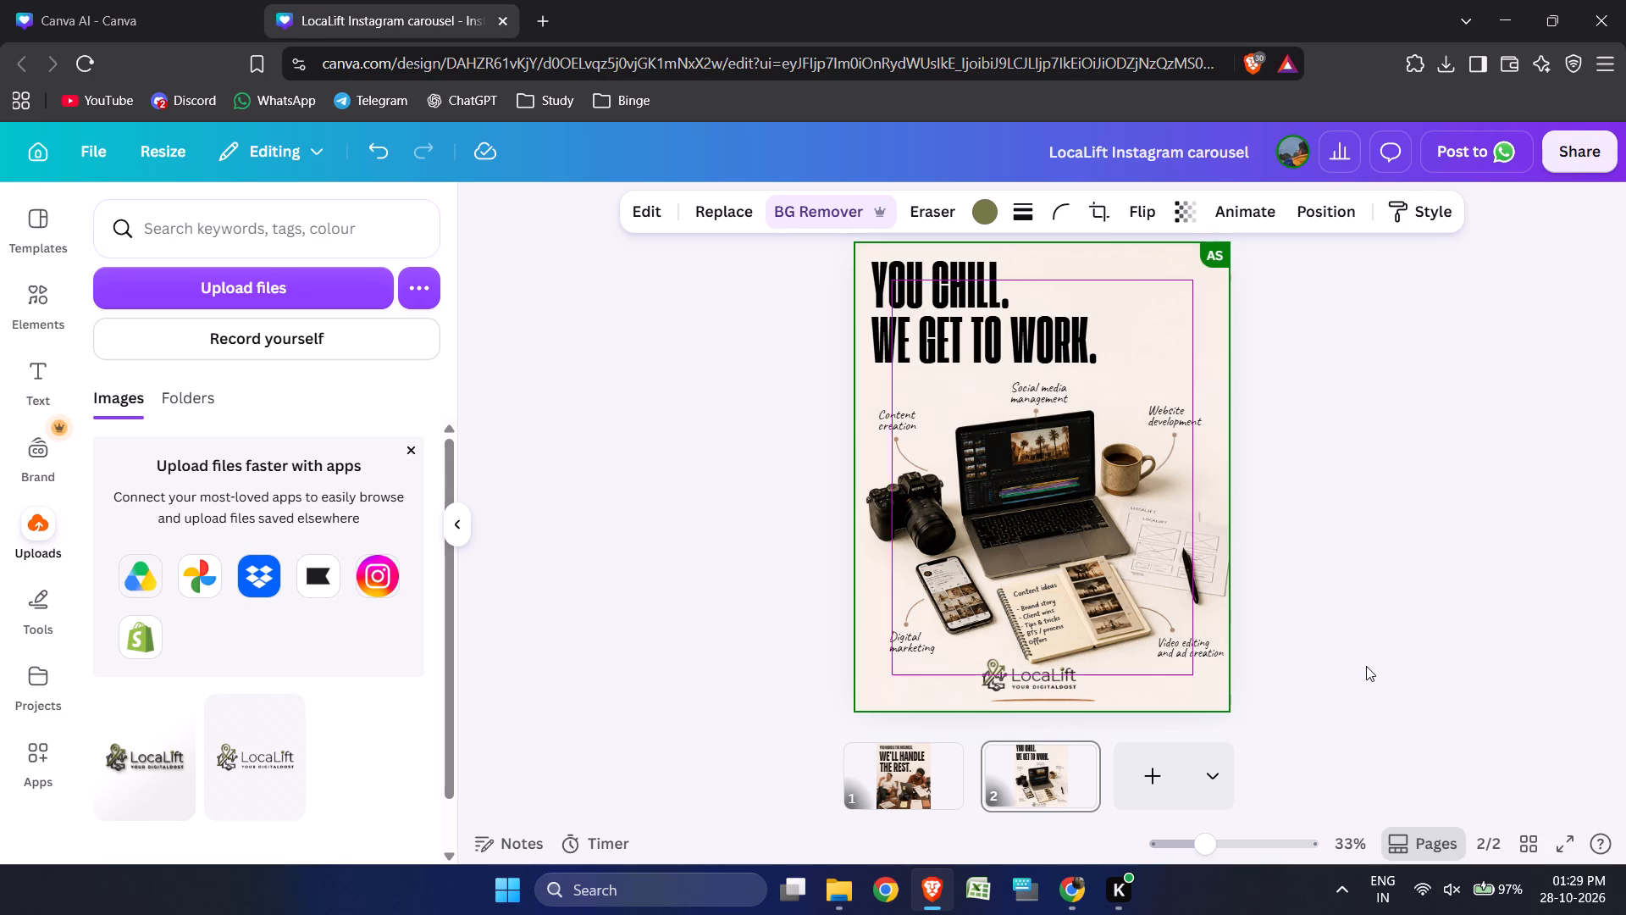
key(Down)
key(Down)
key(Down)
key(Right)
key(Right)
key(Right)
key(Right)
key(Right)
key(Right)
key(Right)
key(Right)
key(Right)
key(Right)
key(Right)
key(Right)
key(Right)
key(Right)
key(Right)
key(Right)
key(Right)
key(Right)
key(Right)
key(Right)
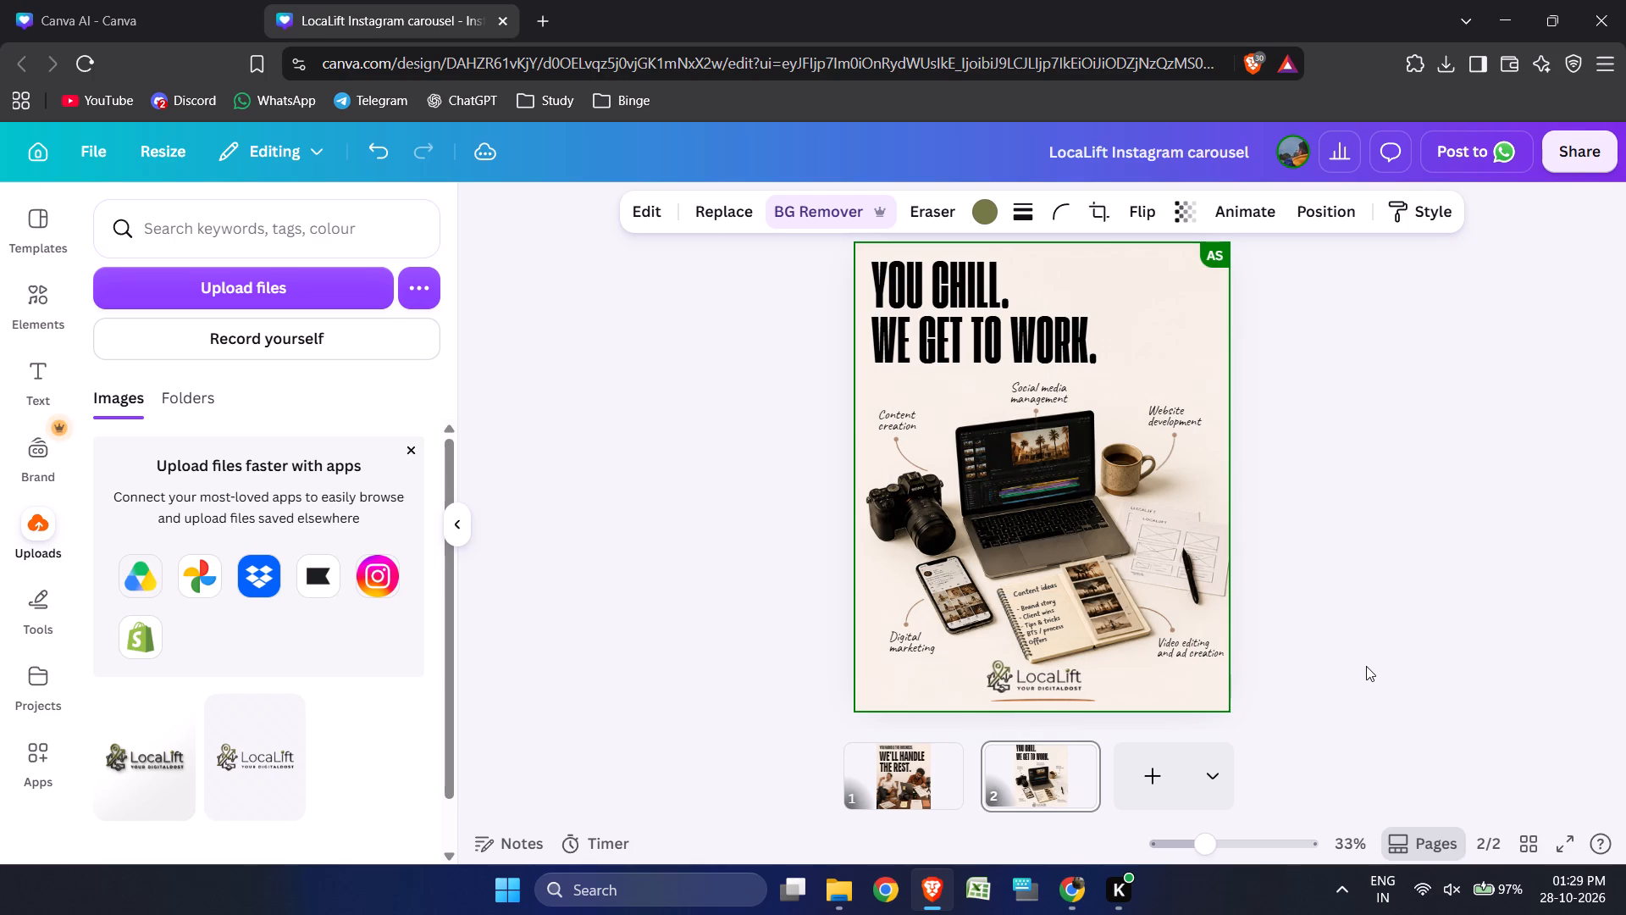
key(Right)
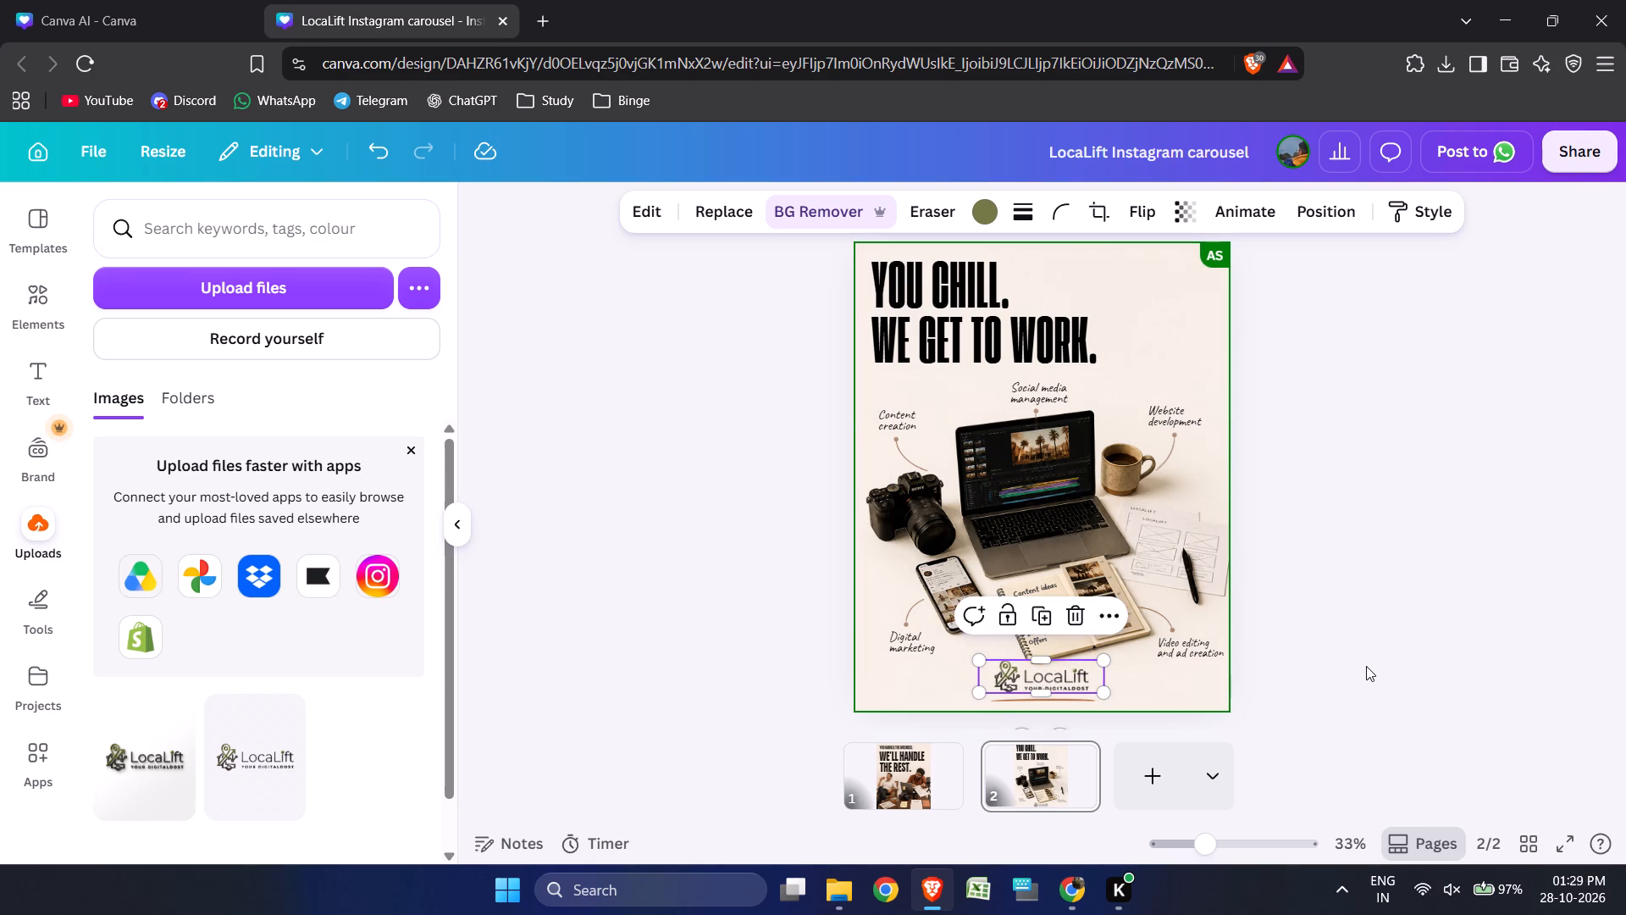
click(1593, 583)
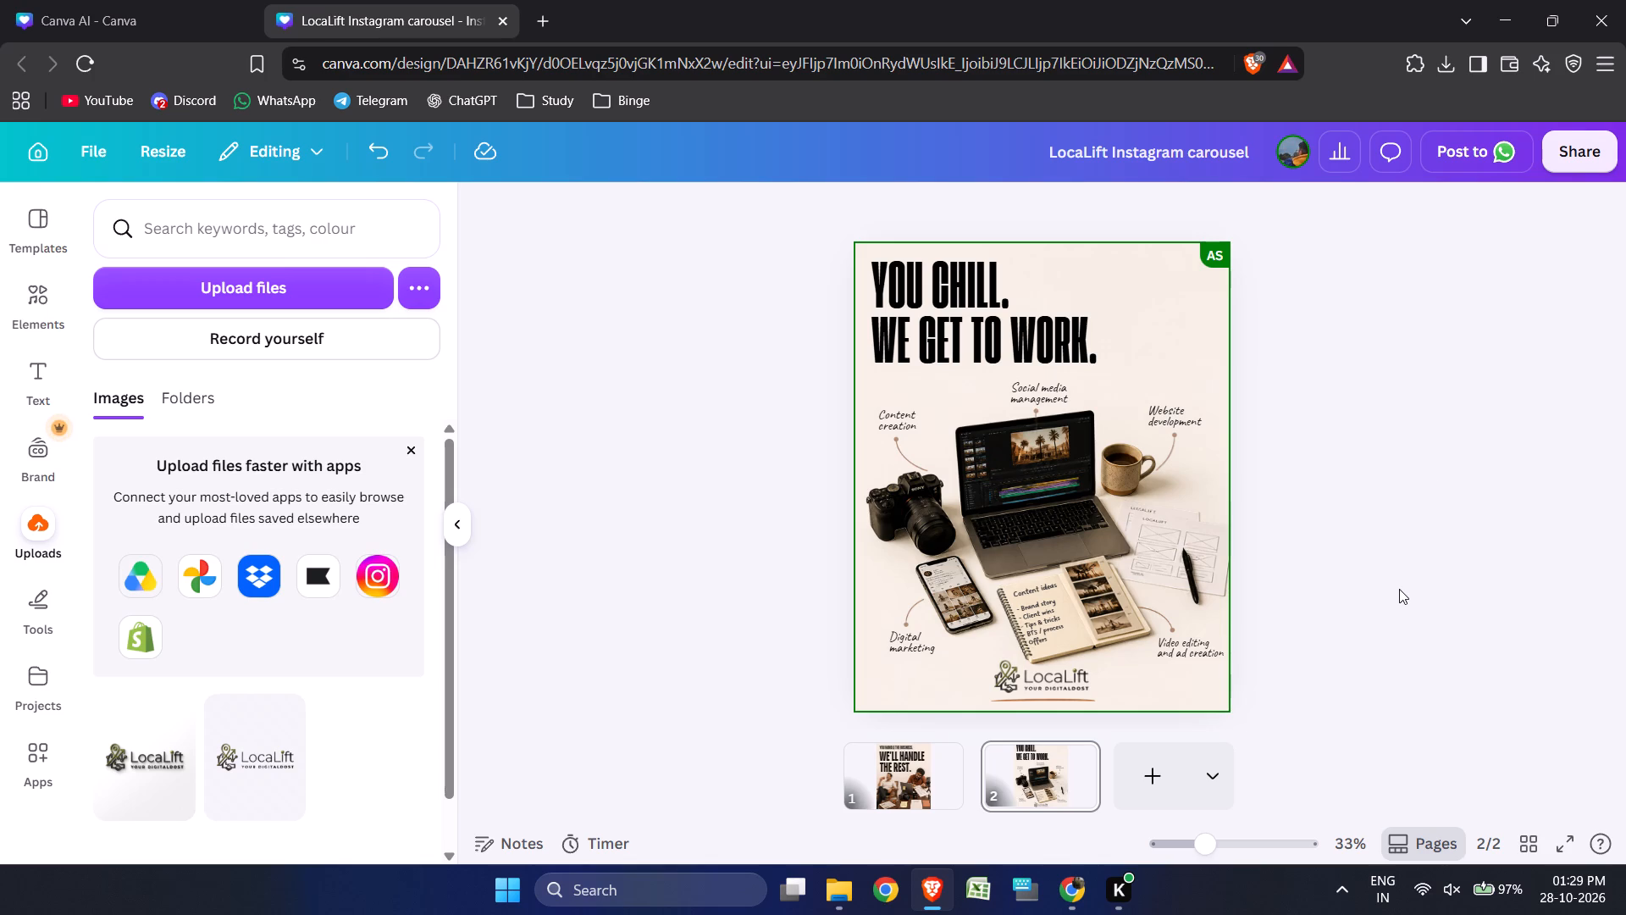
Open the image editing options for the page 2 logo and apply a Drop shadow after trying Glow.
click(1044, 679)
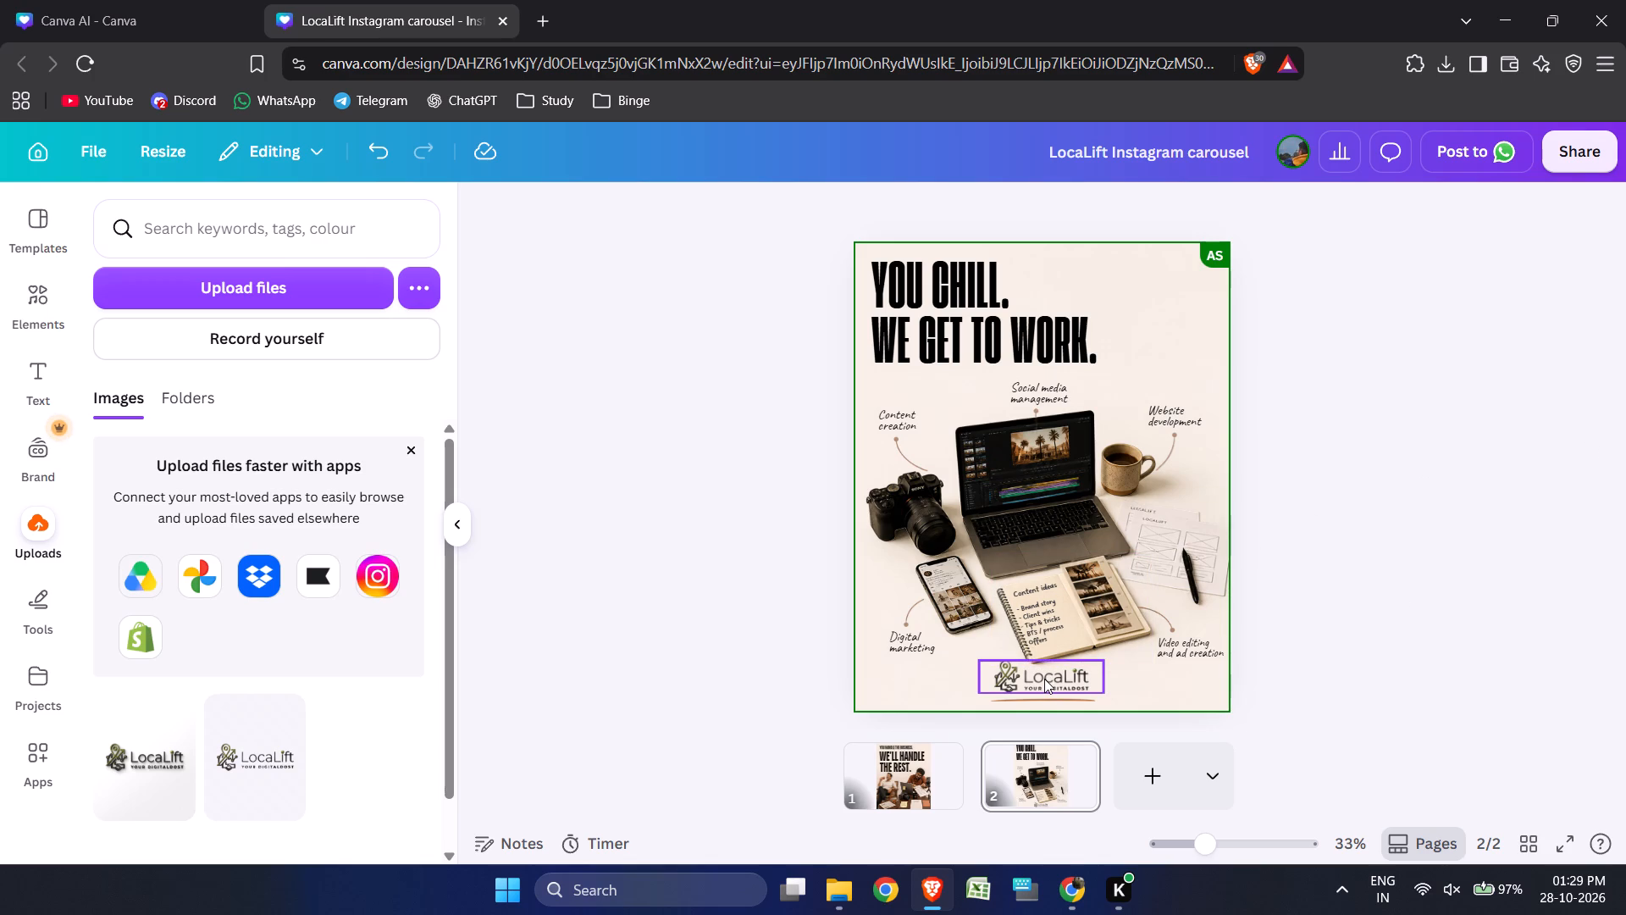
click(1185, 201)
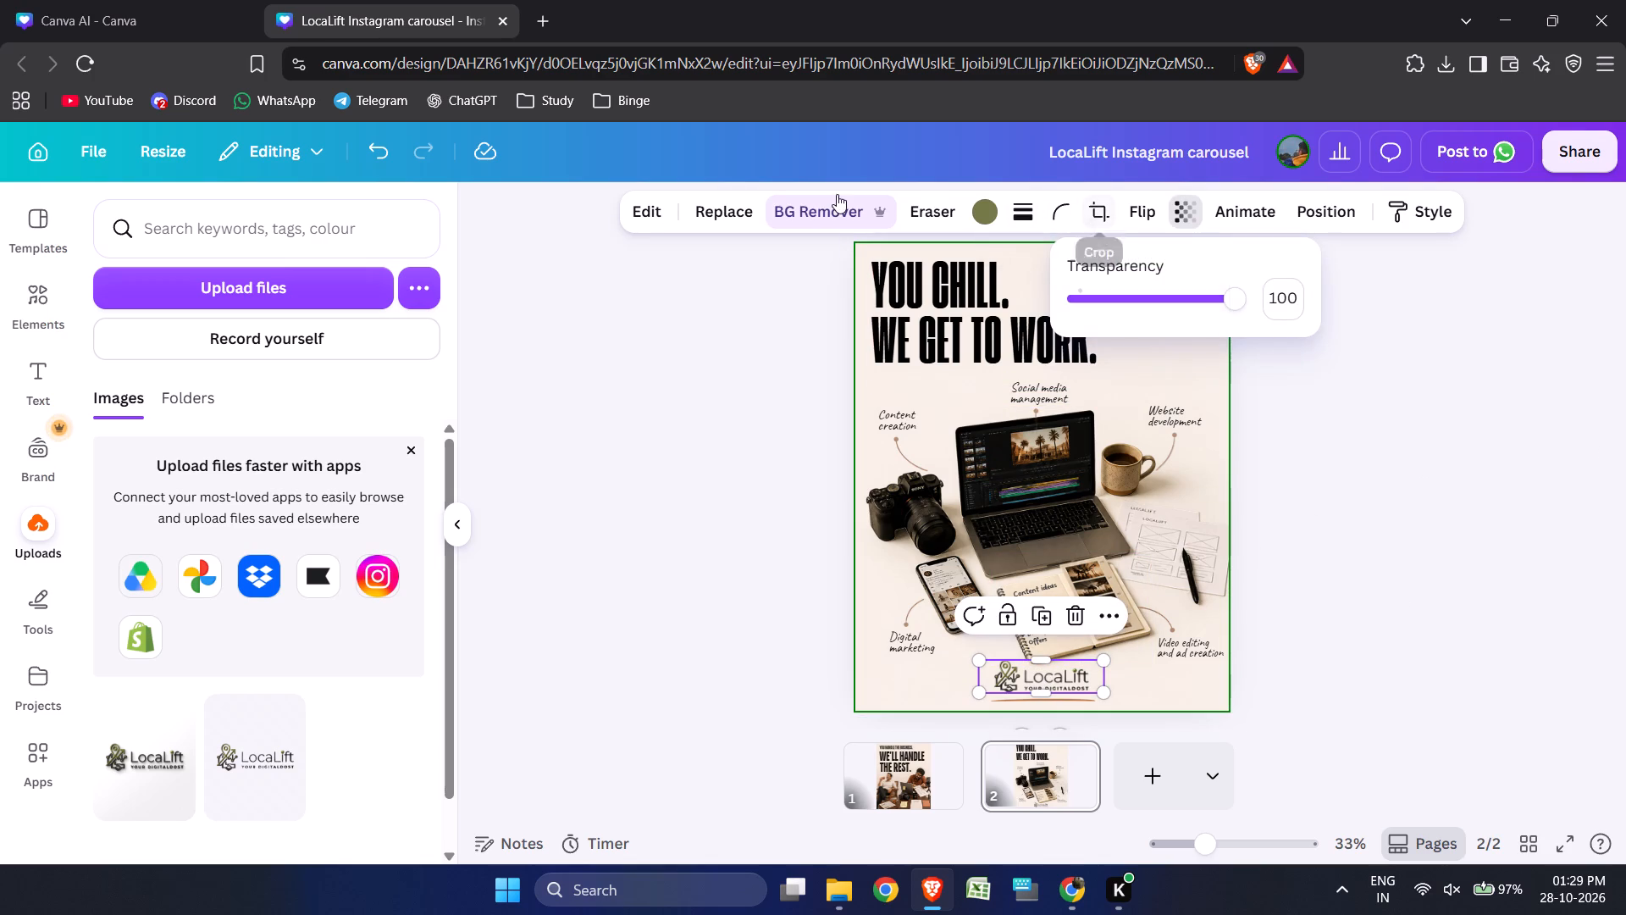
click(656, 207)
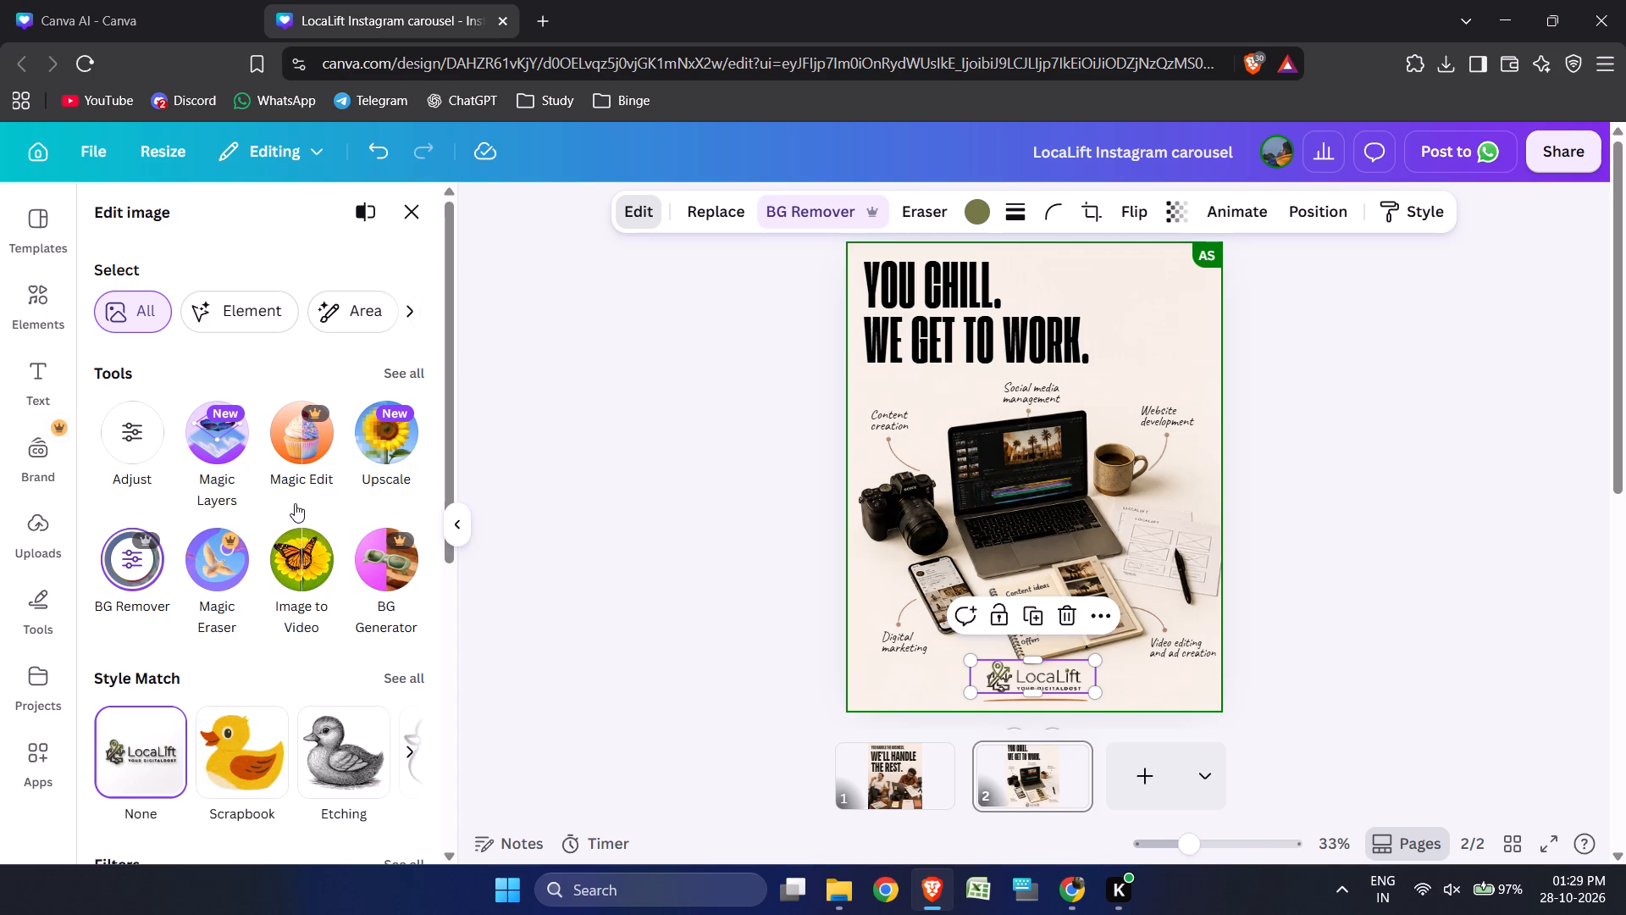
scroll(303, 518, down, 2)
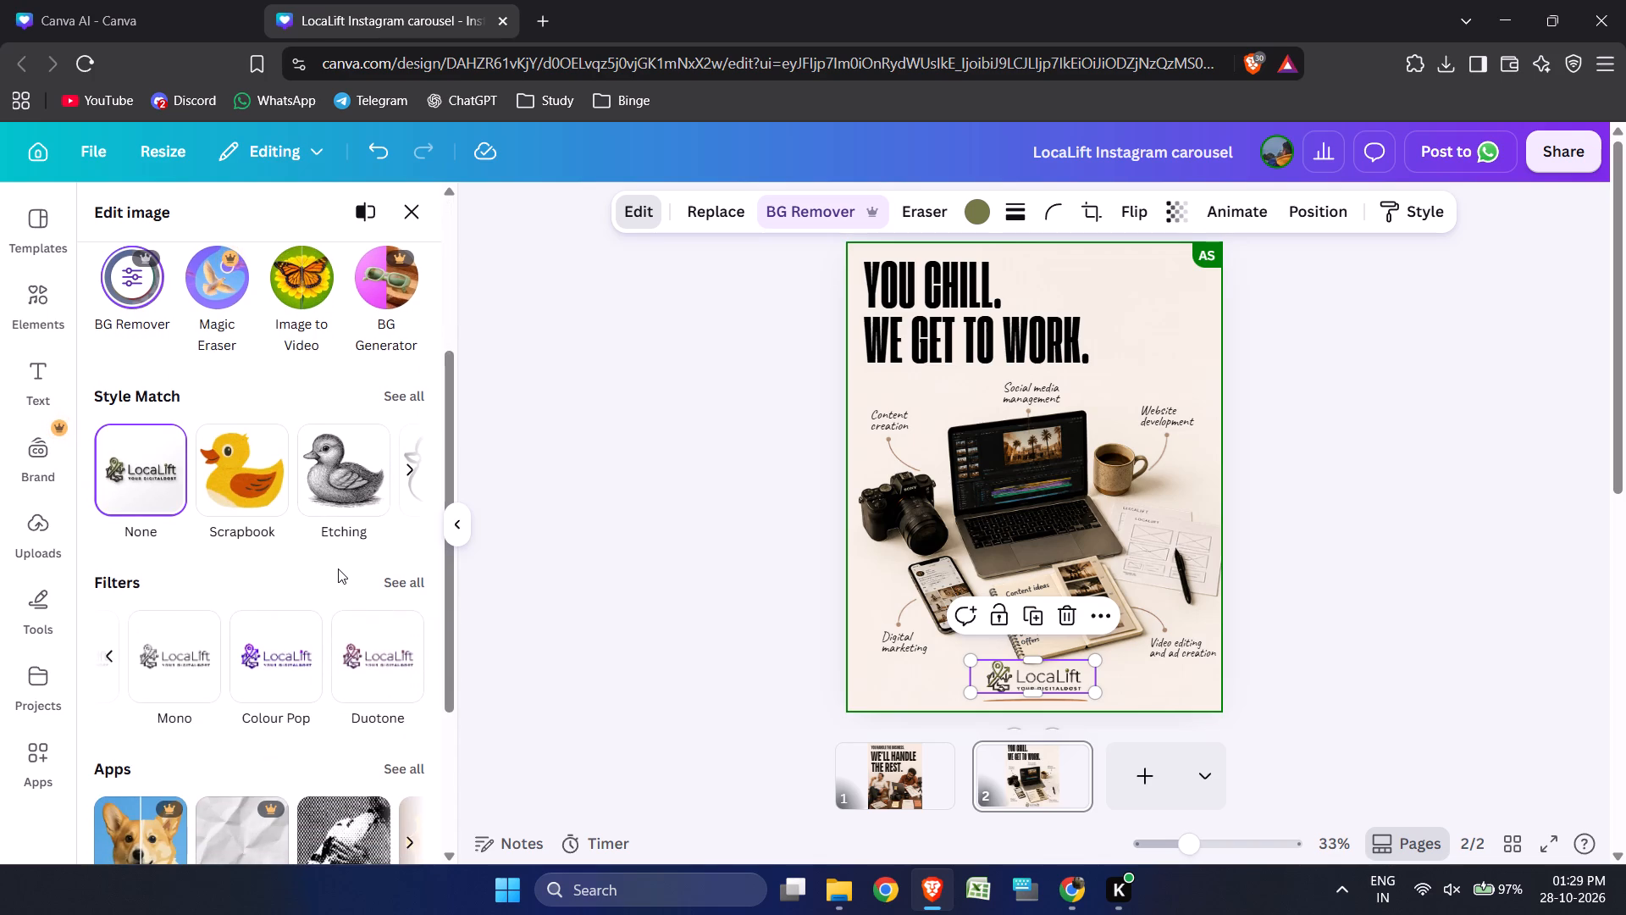
scroll(338, 569, down, 1)
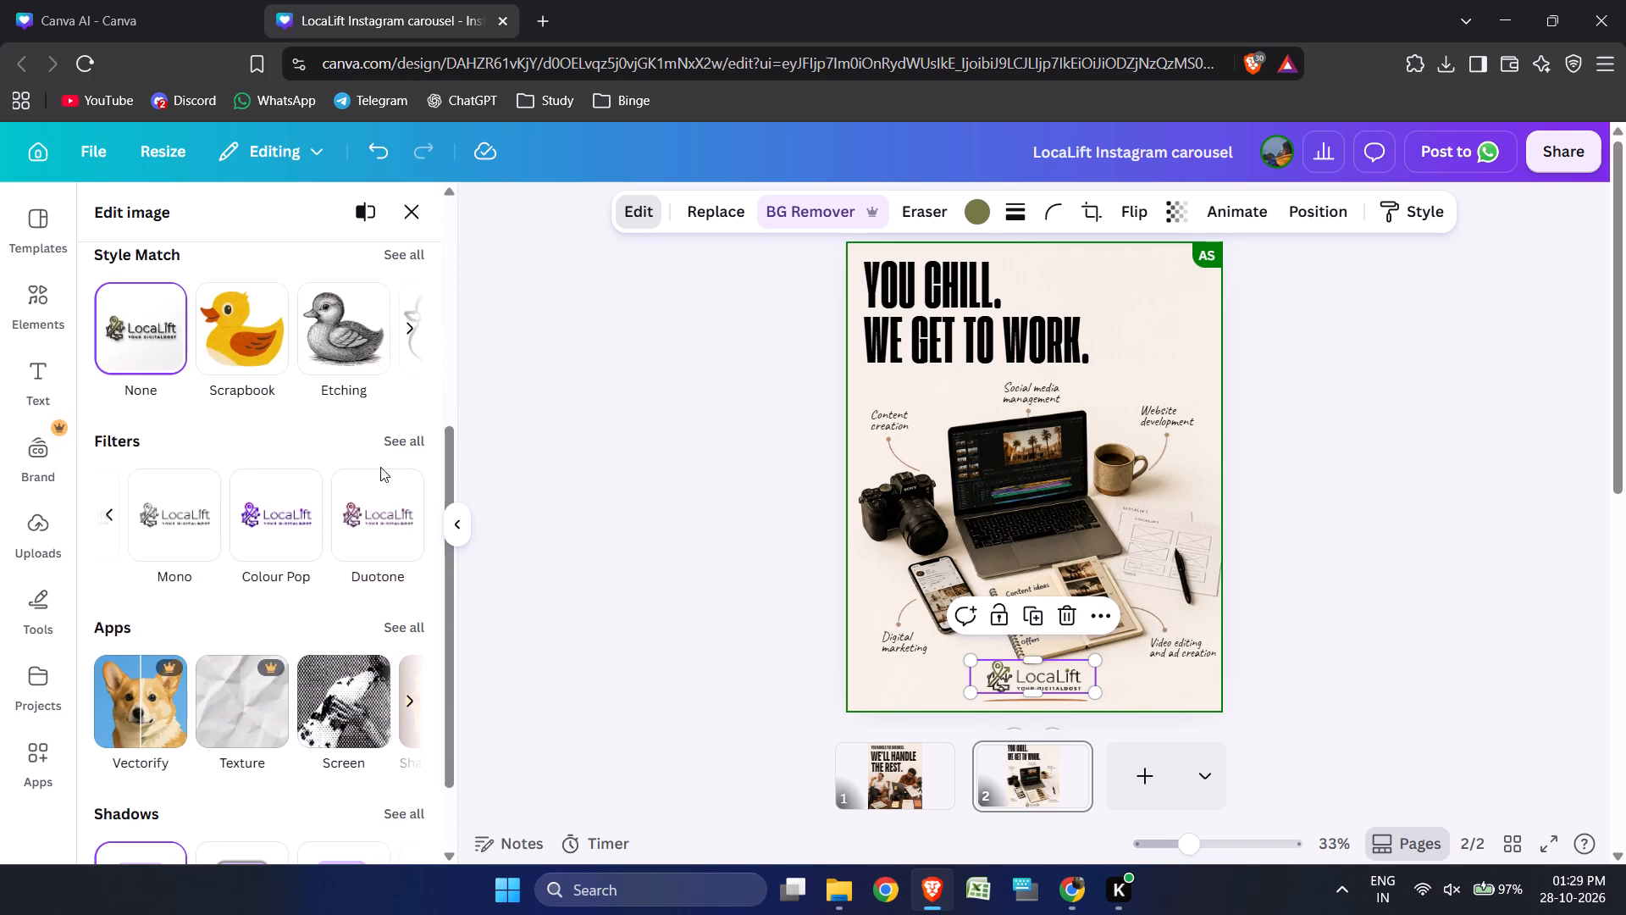
scroll(361, 517, down, 2)
click(267, 775)
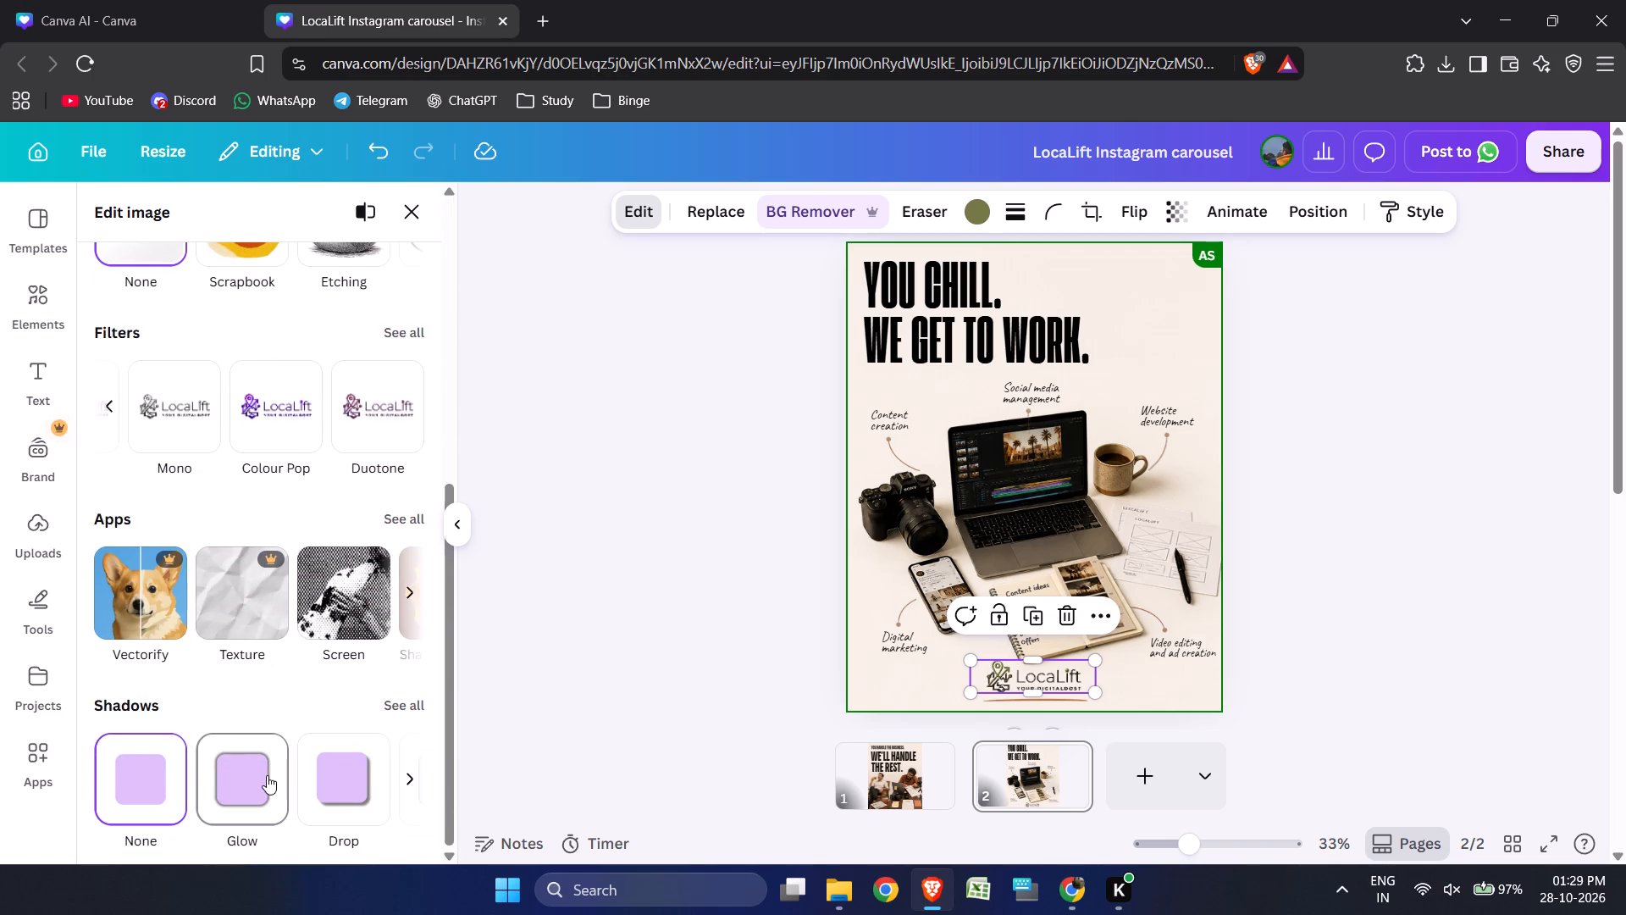
click(329, 781)
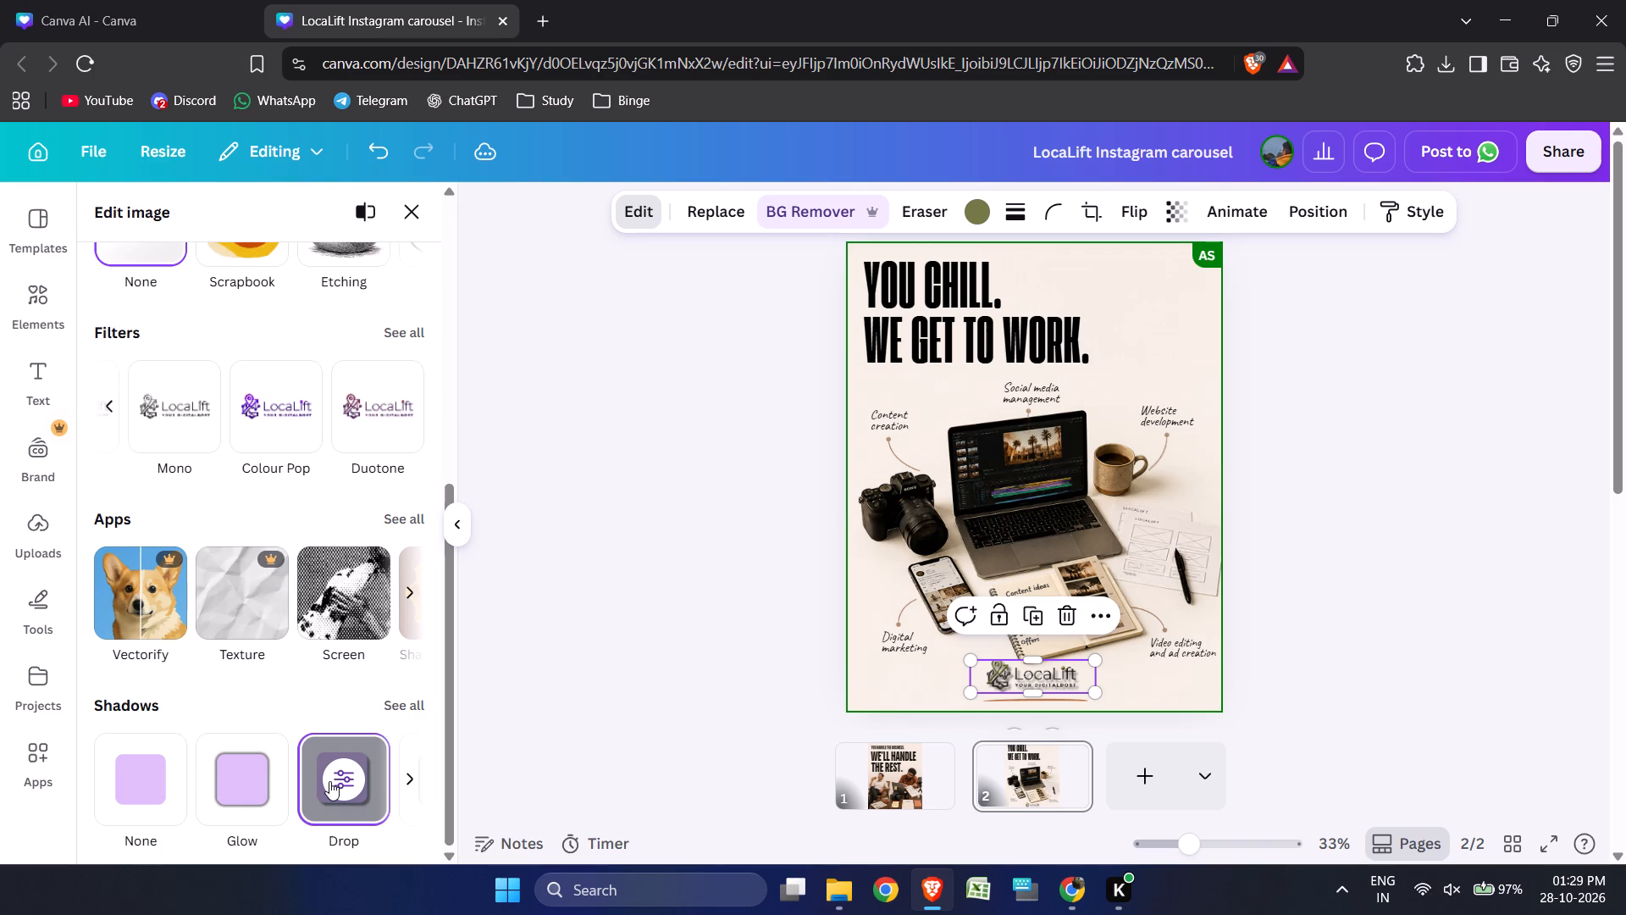
Adjust the logo's drop shadow to blur amount 19, intensity 26 and distance 63.
click(350, 777)
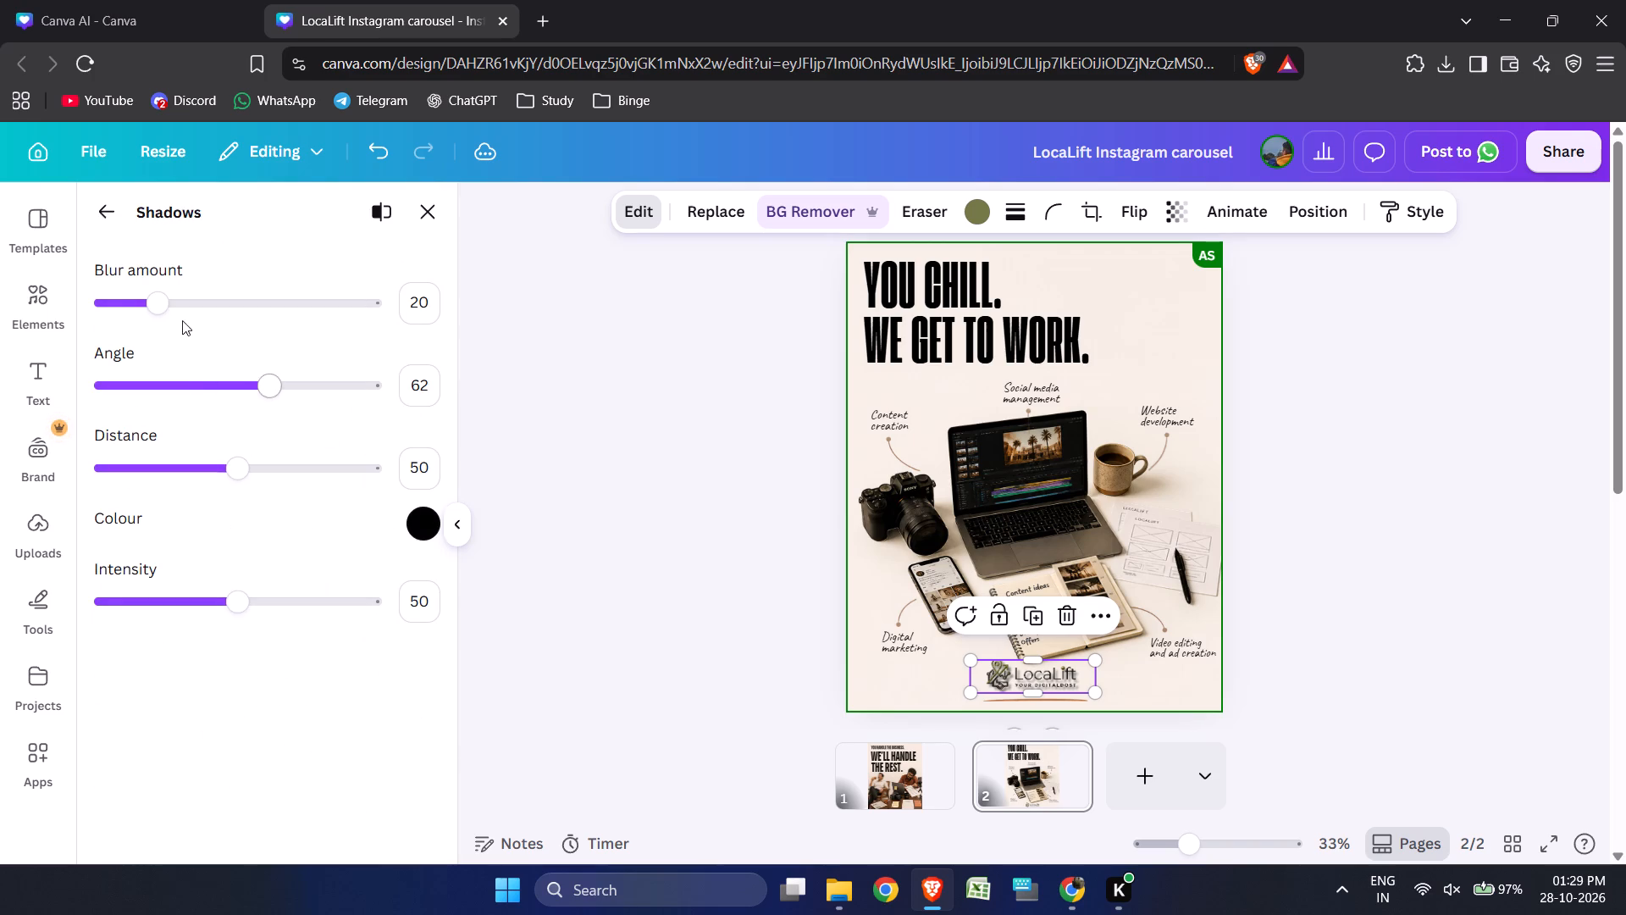
click(160, 303)
drag(229, 607, 172, 607)
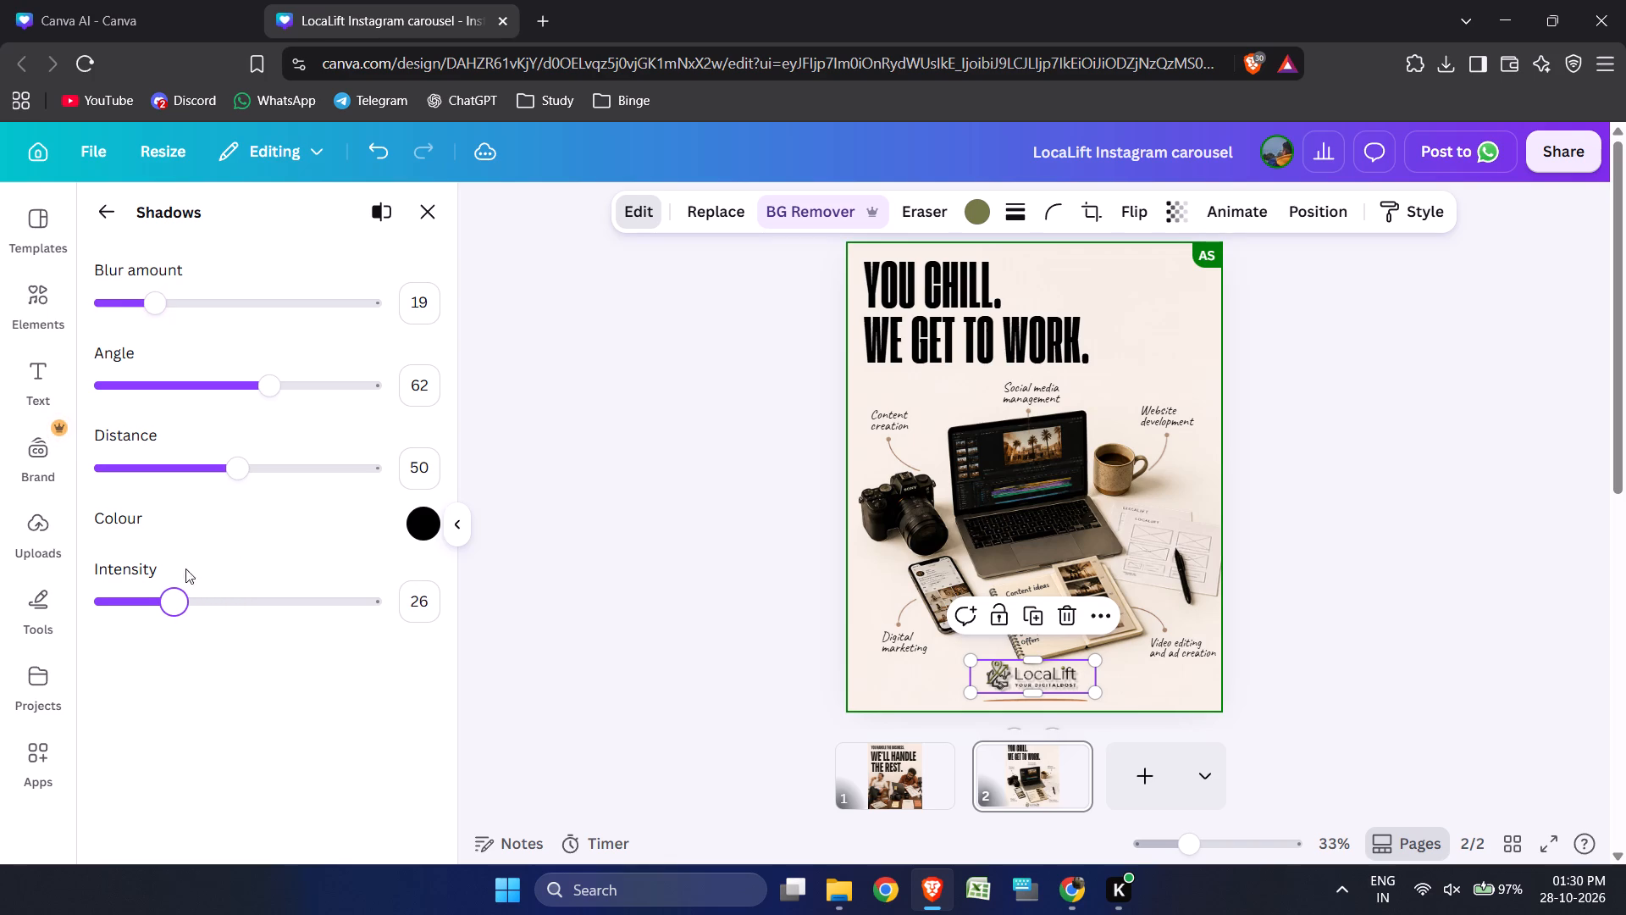
drag(248, 472, 221, 476)
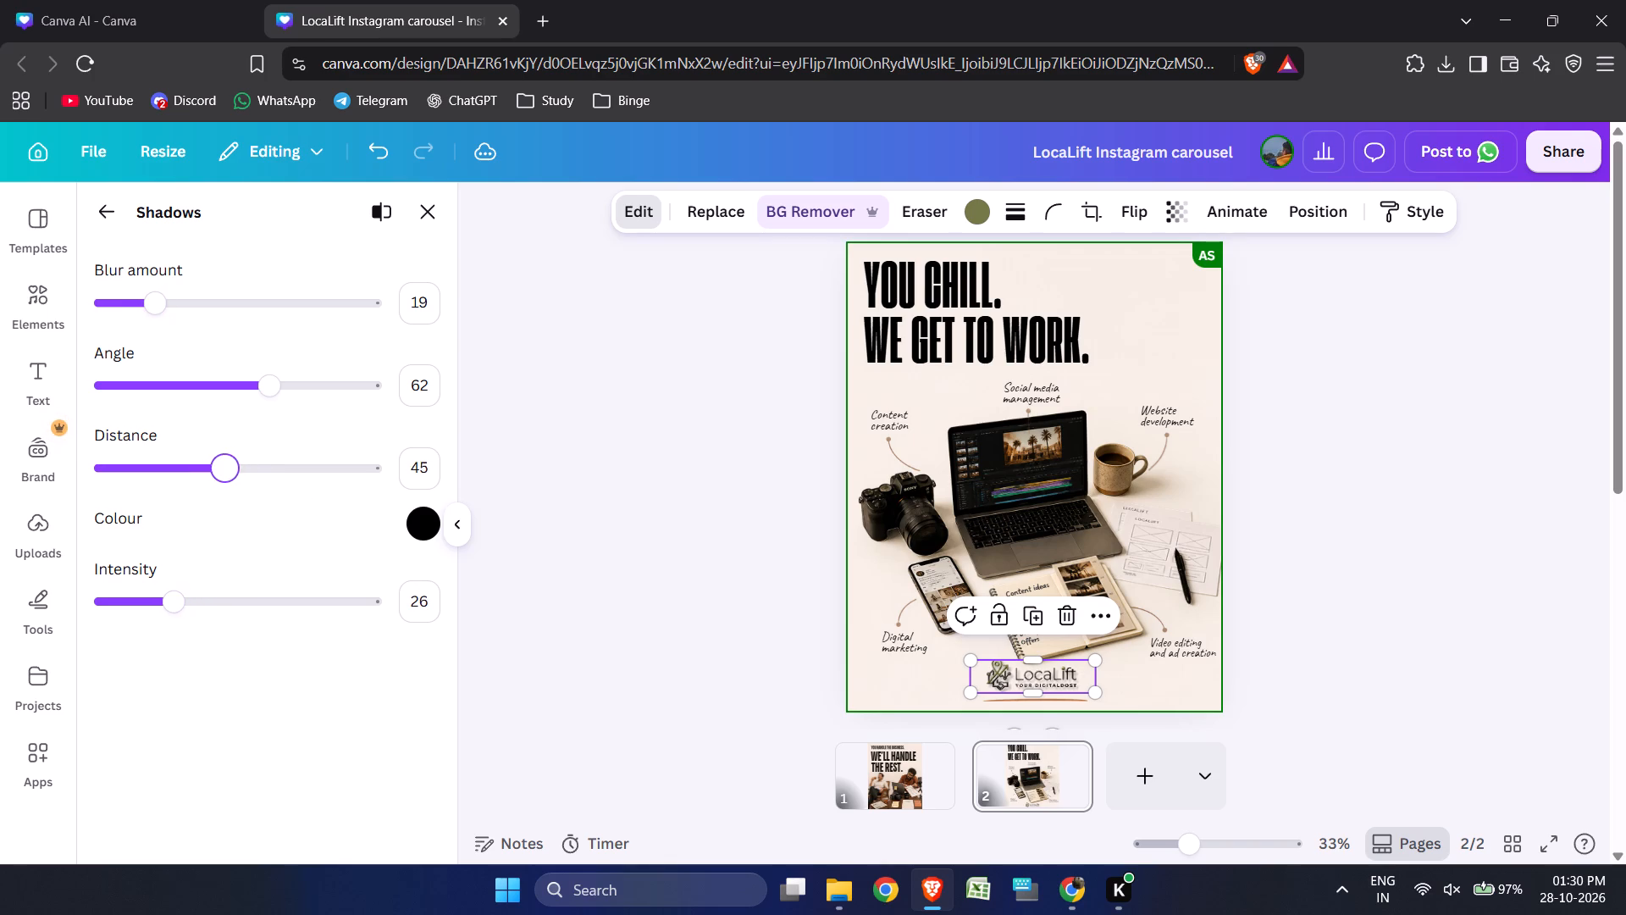
drag(221, 476, 329, 476)
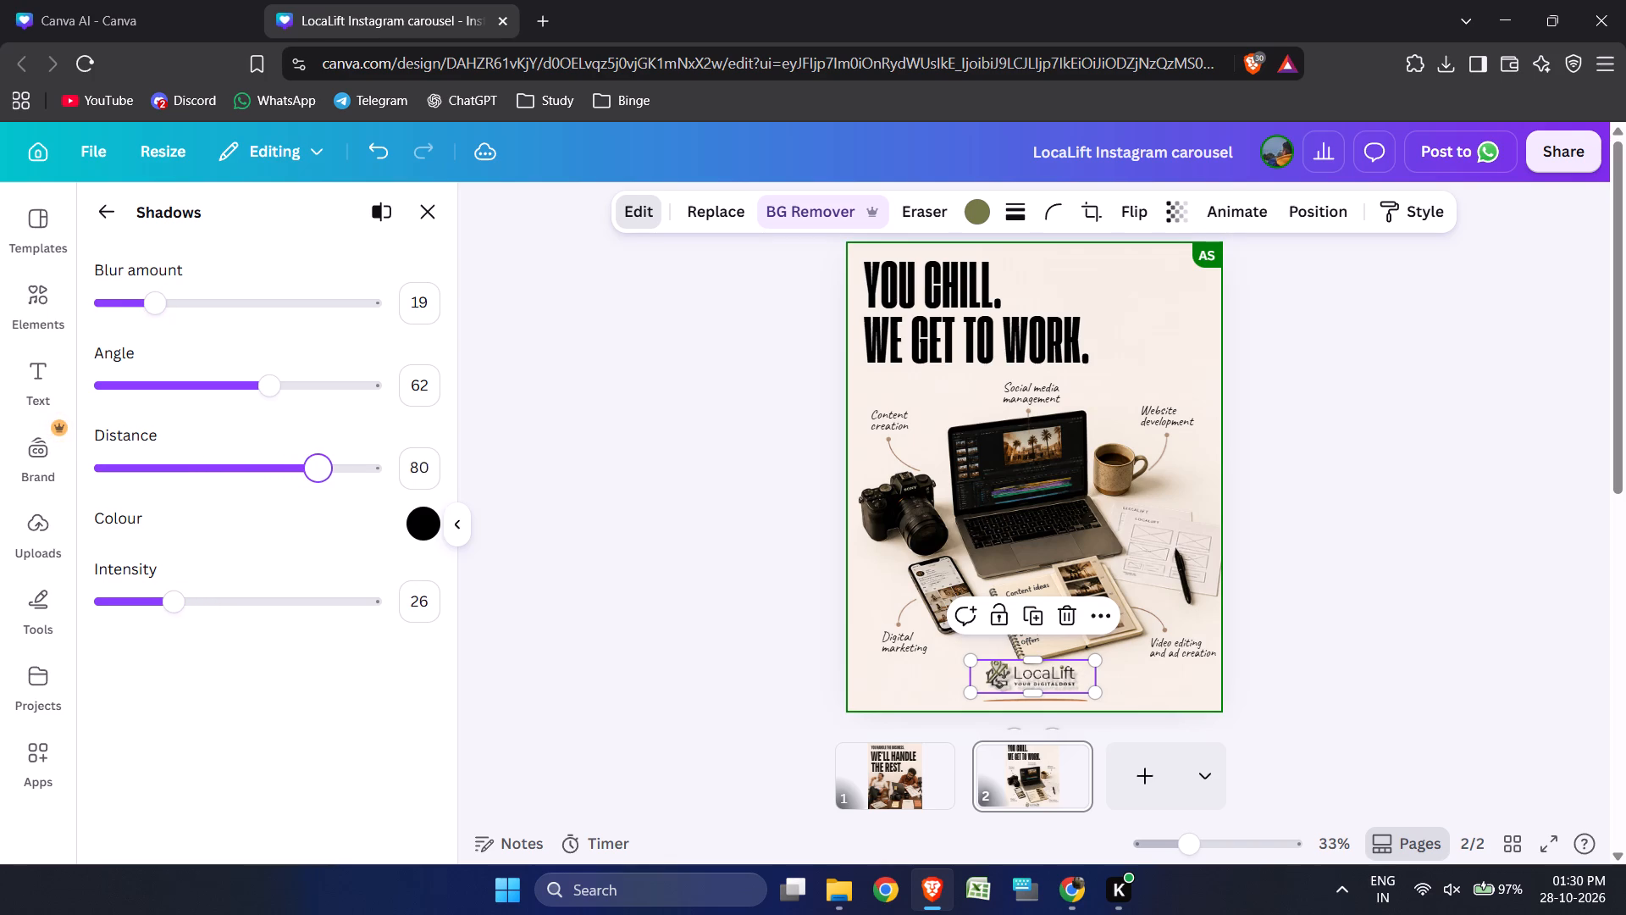
drag(329, 476, 272, 480)
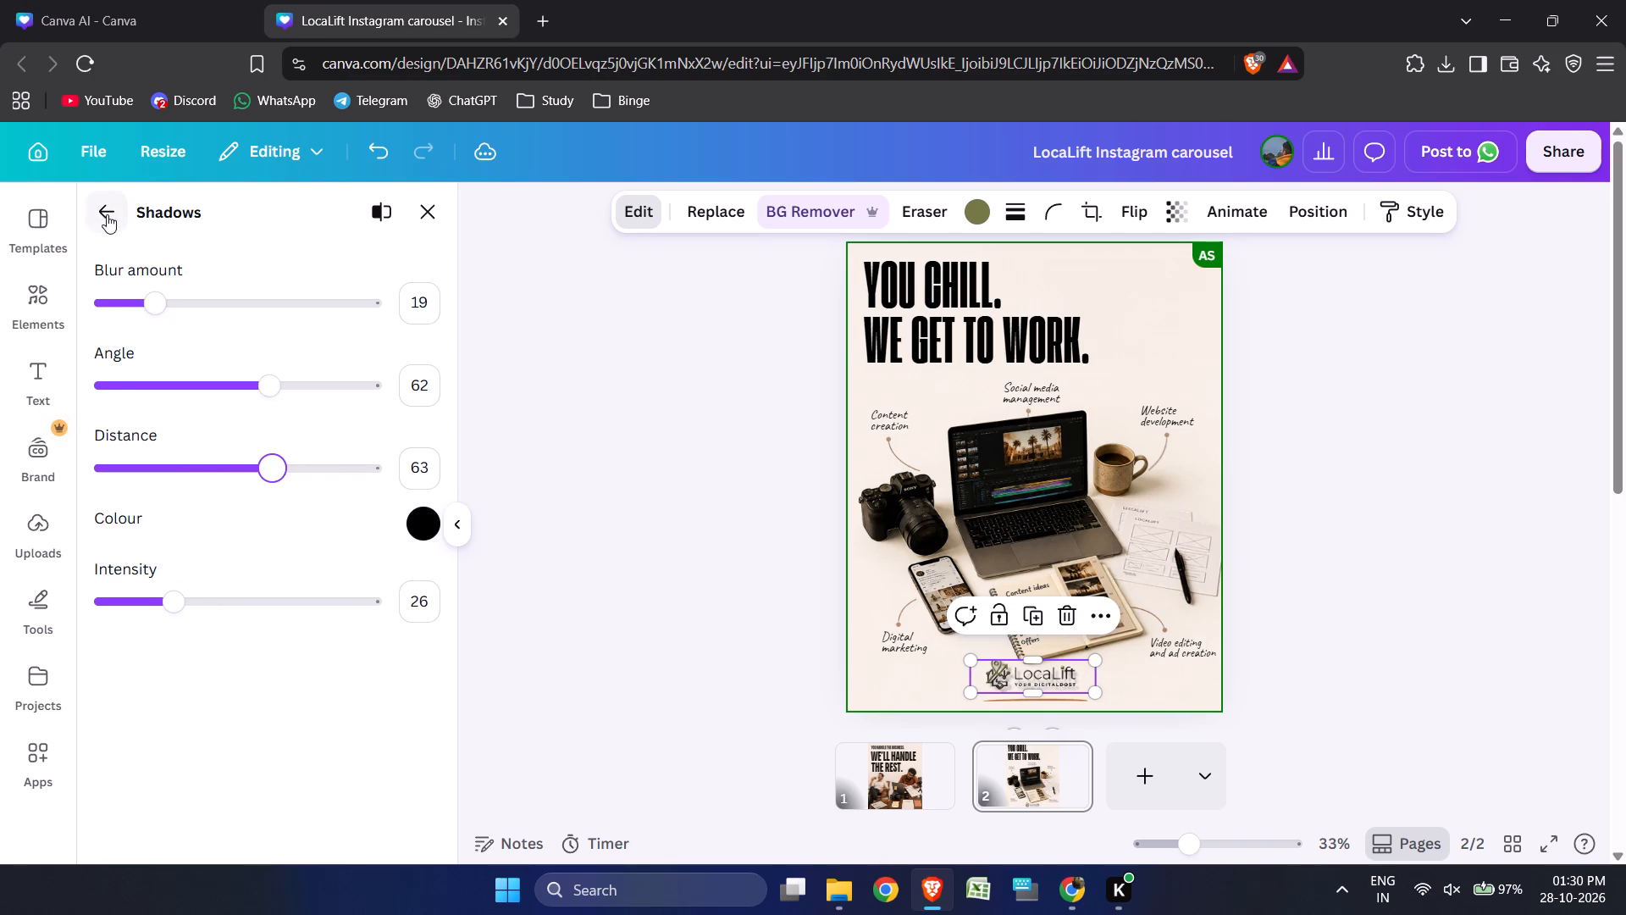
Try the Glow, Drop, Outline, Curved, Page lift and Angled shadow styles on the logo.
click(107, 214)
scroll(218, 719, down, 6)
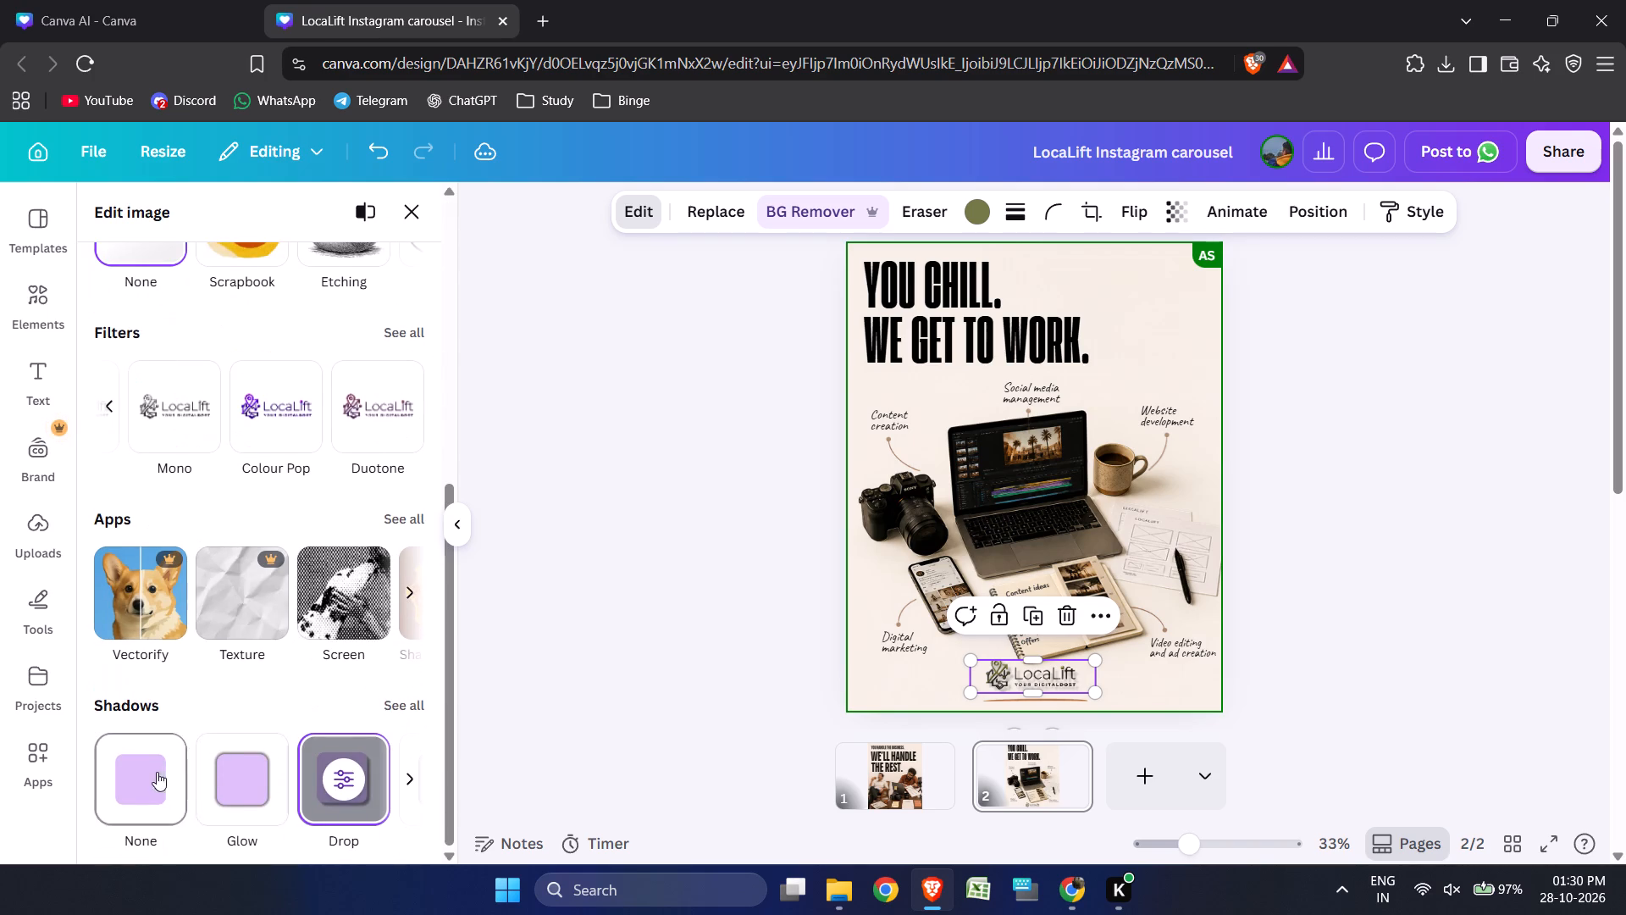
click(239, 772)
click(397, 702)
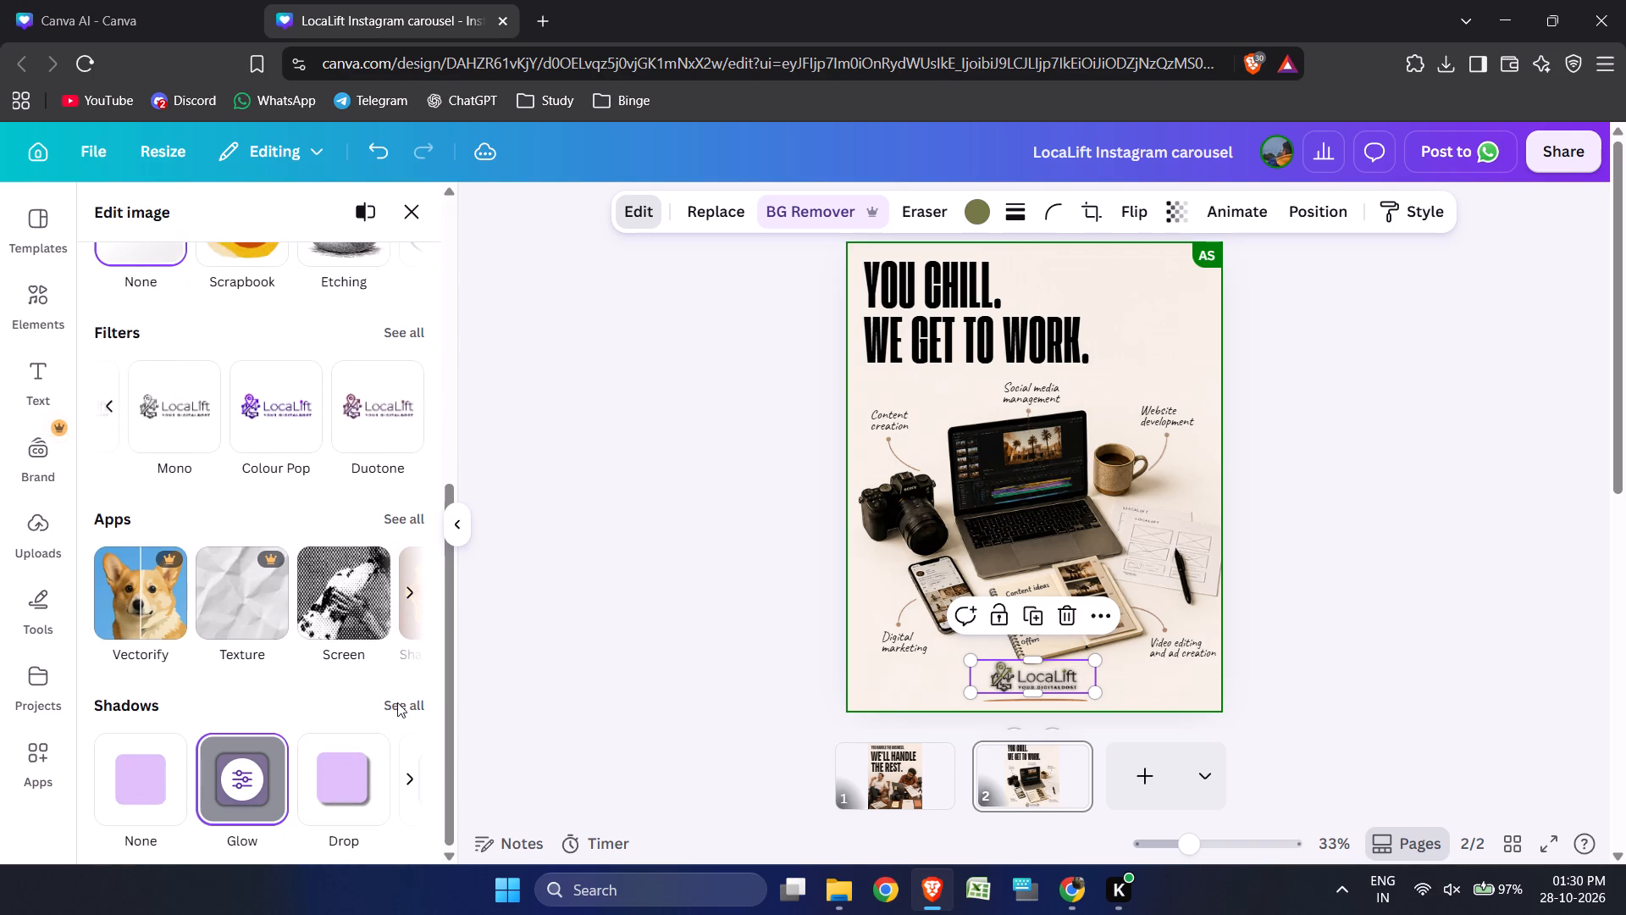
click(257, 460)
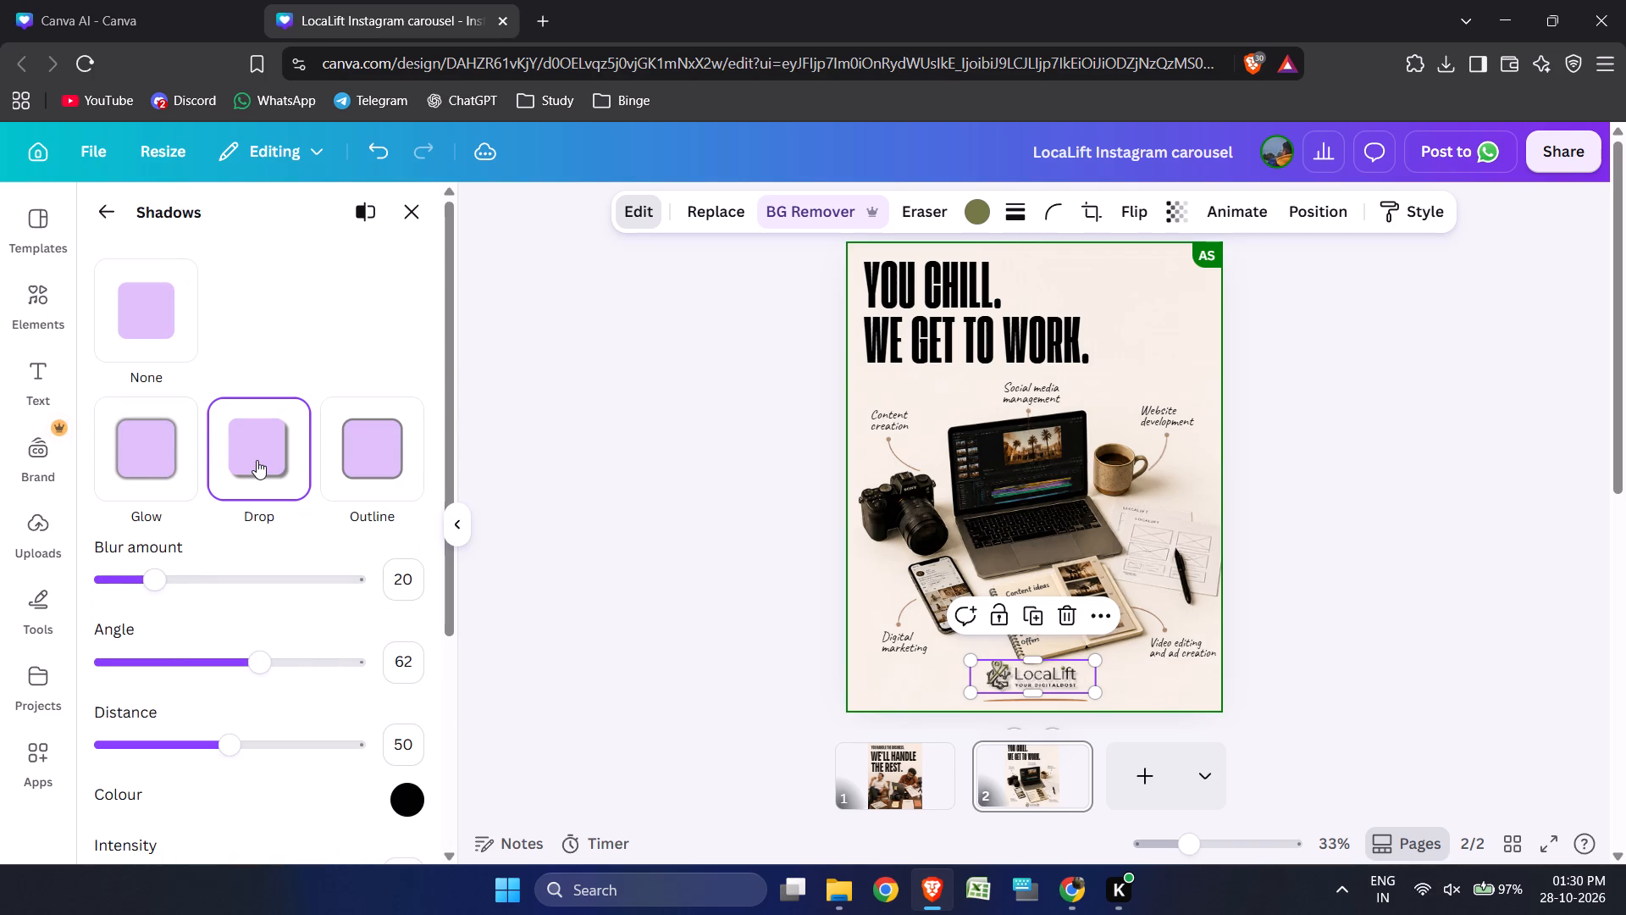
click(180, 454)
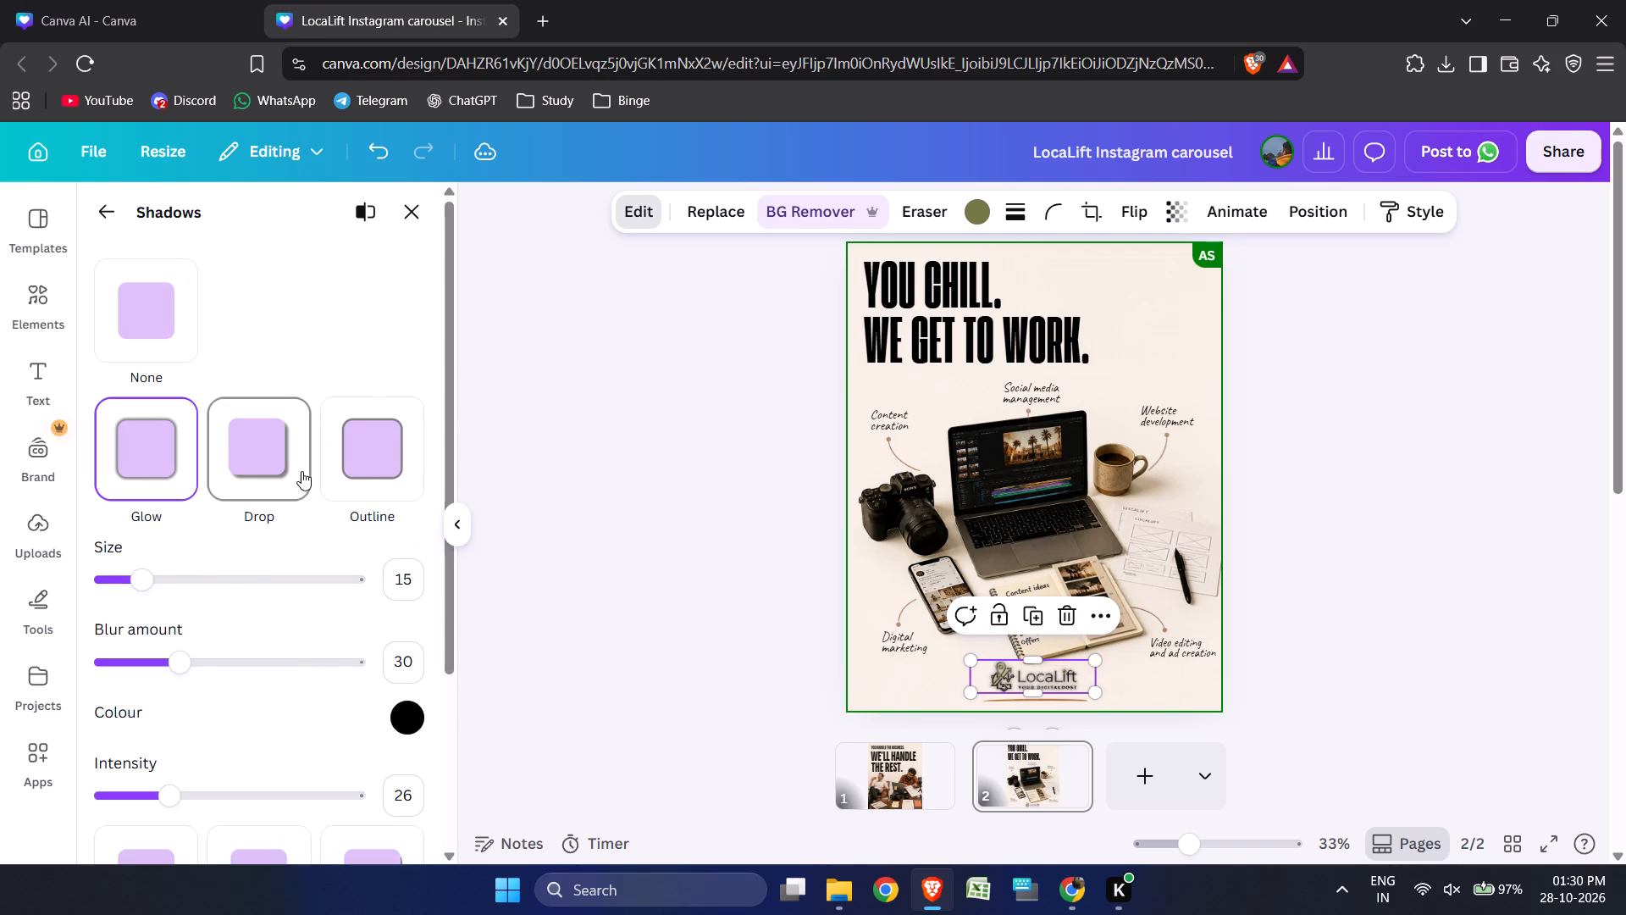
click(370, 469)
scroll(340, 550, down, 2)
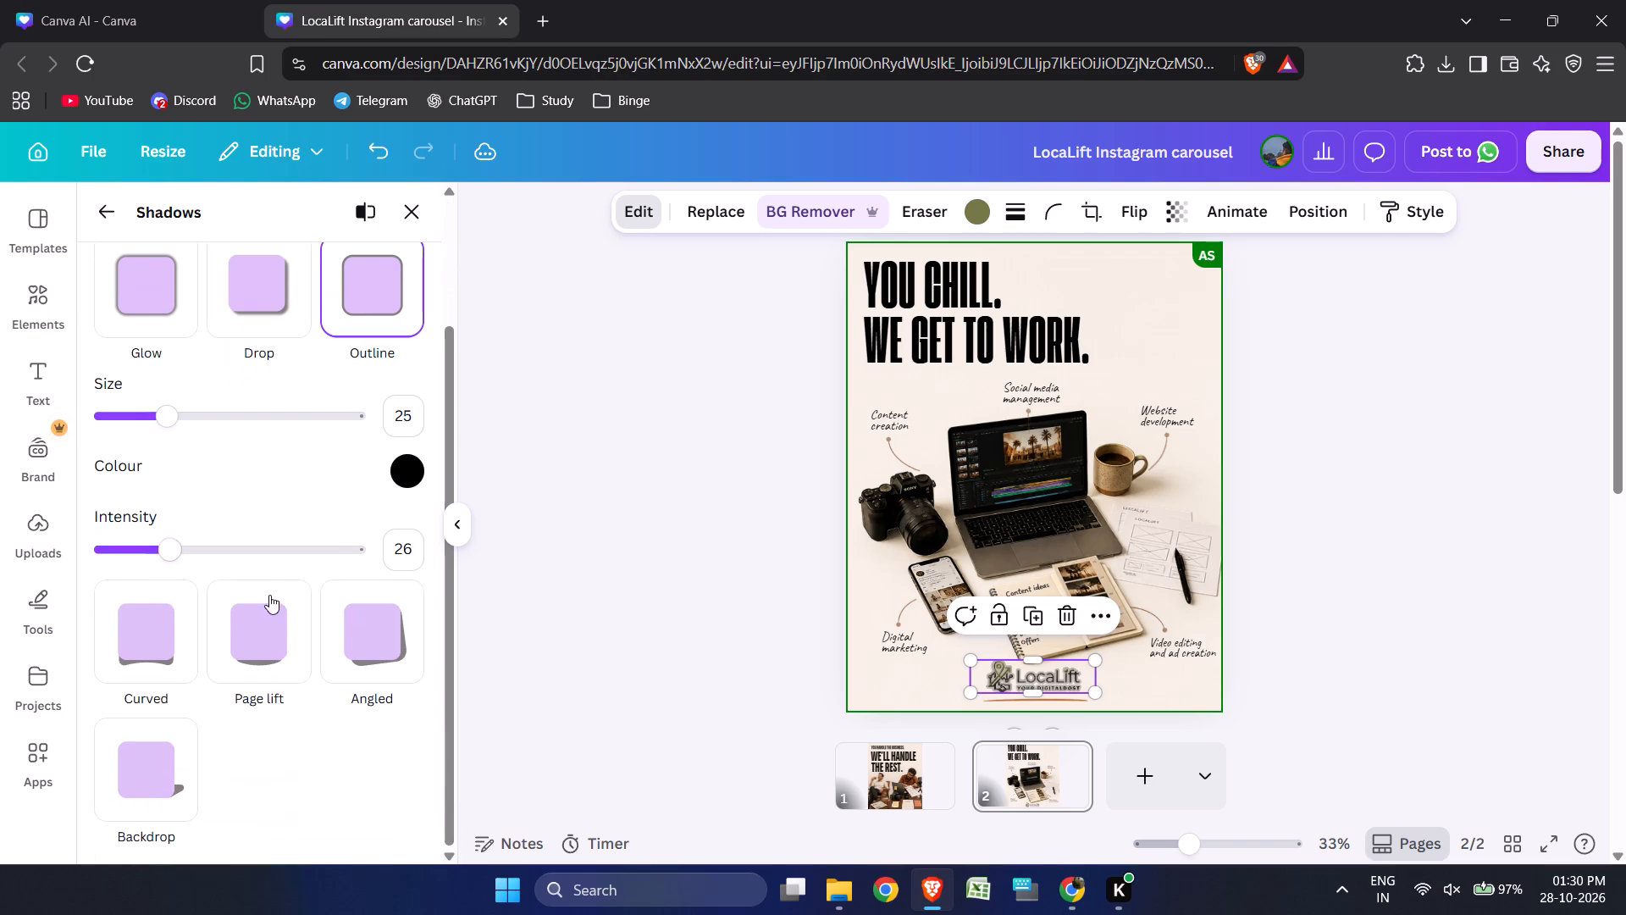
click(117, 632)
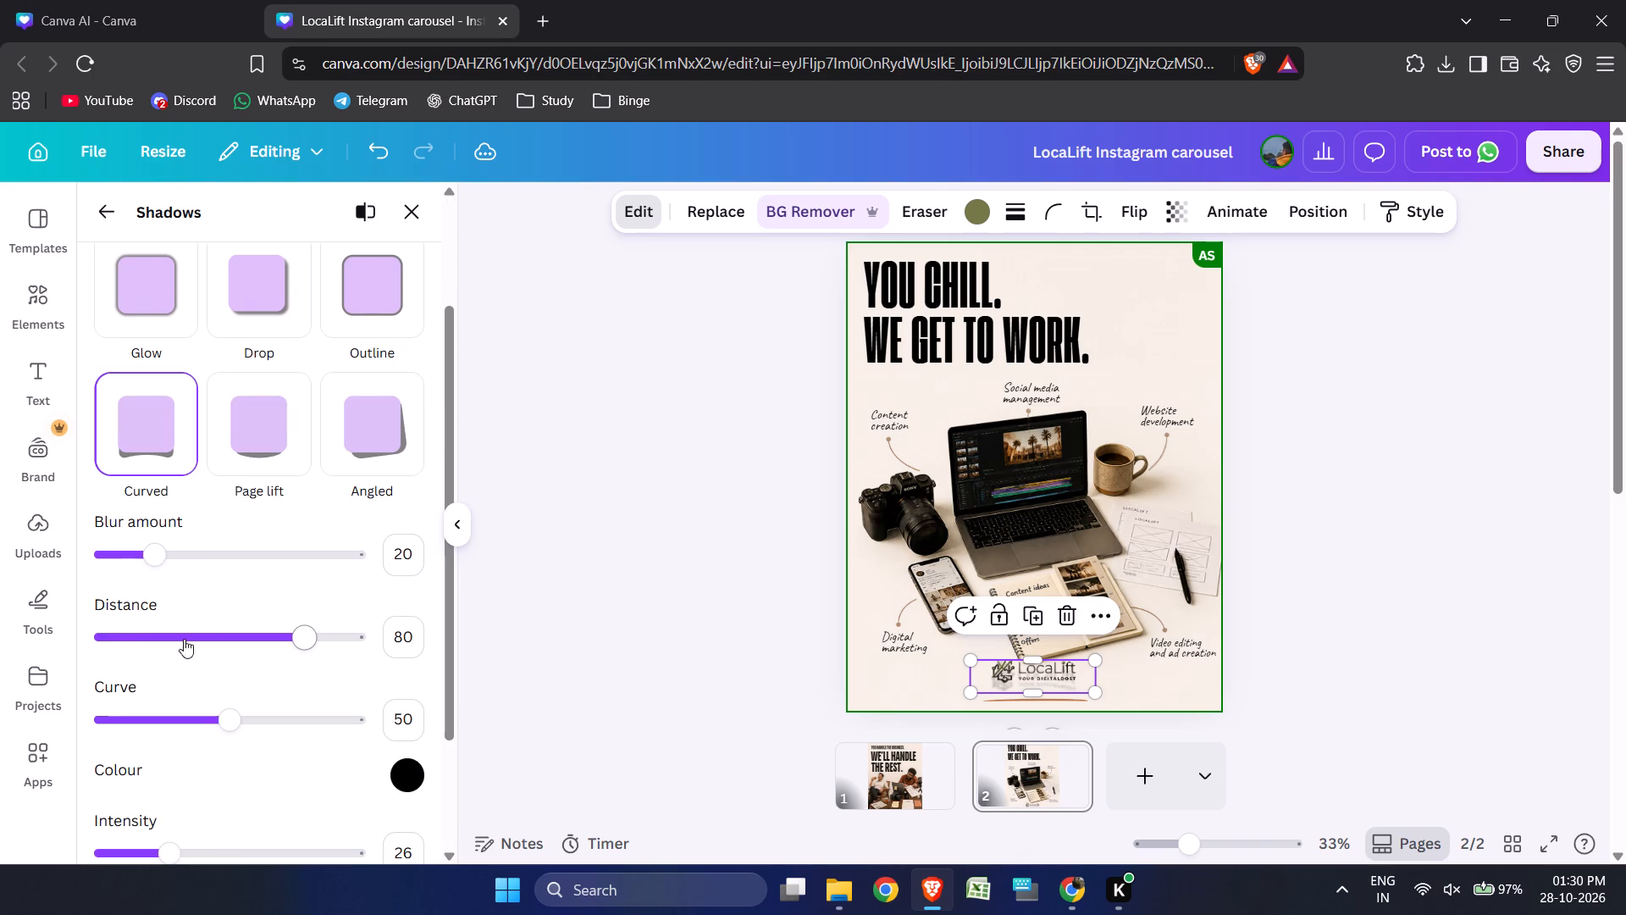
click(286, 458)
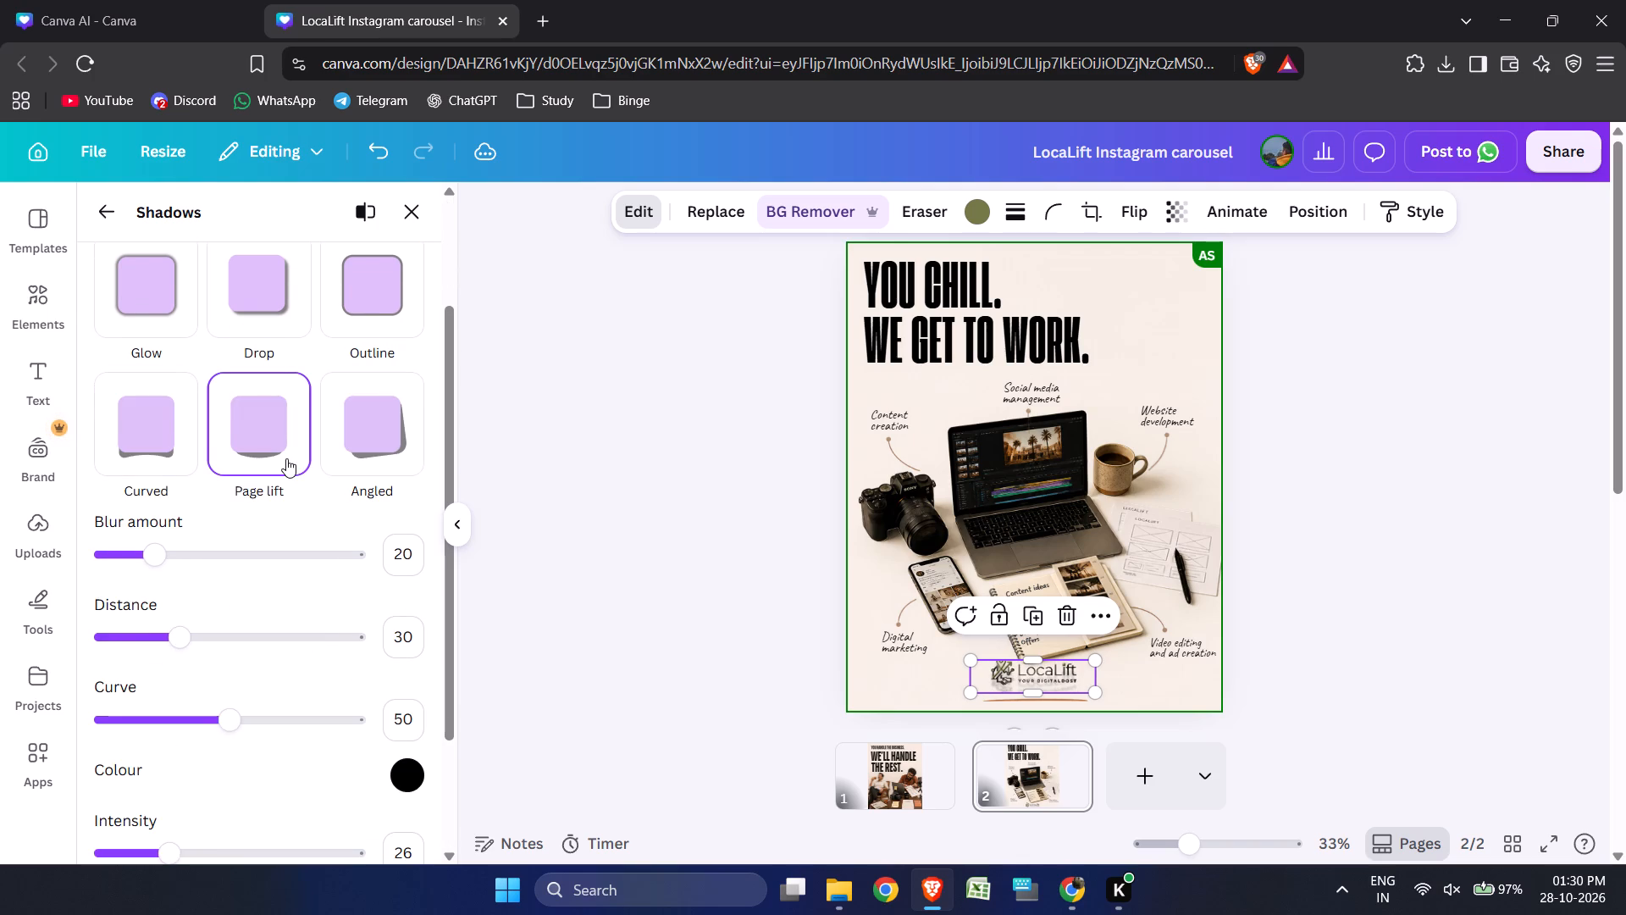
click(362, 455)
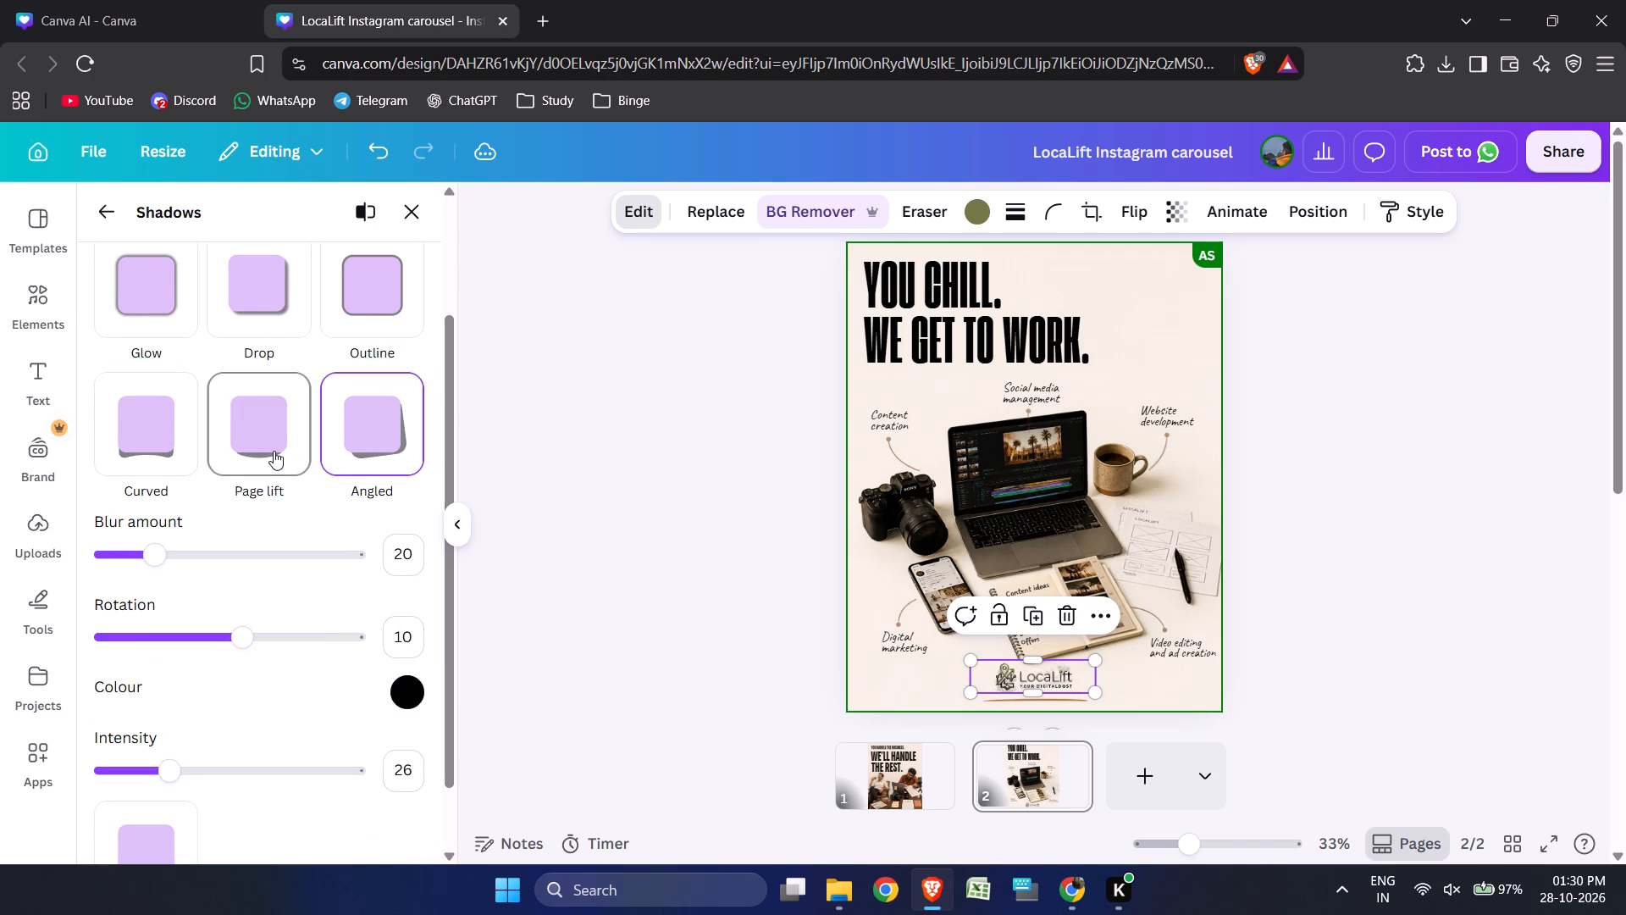
Apply the Page lift shadow to the logo on page 2 and reduce its curve.
click(274, 451)
drag(233, 729, 230, 729)
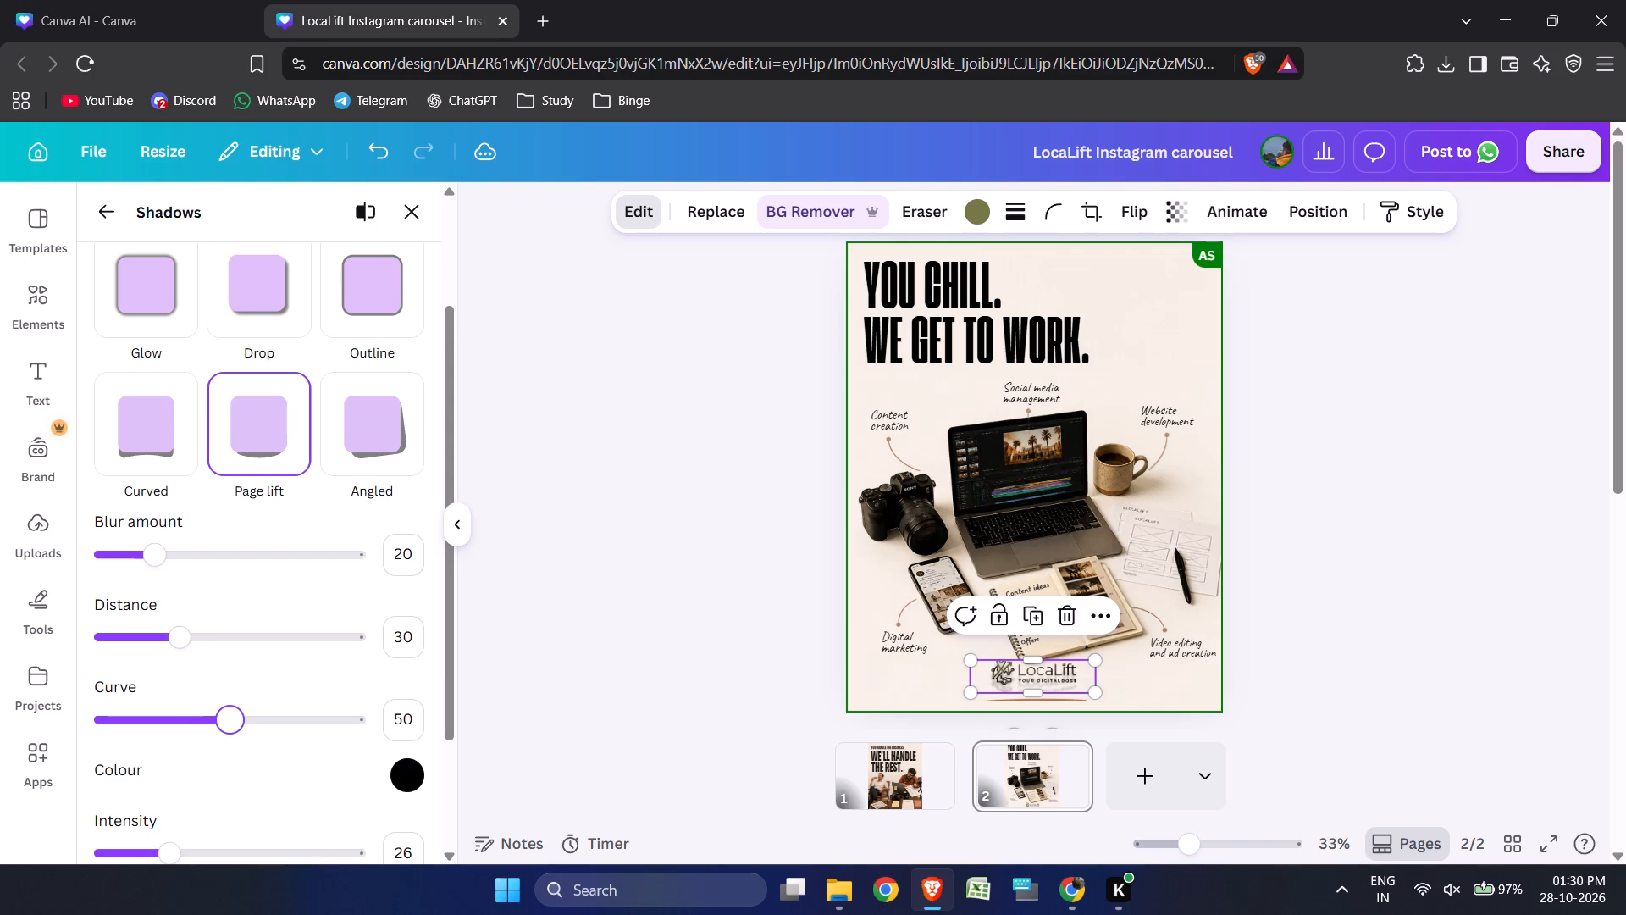
drag(230, 729, 166, 736)
click(1329, 499)
click(1354, 501)
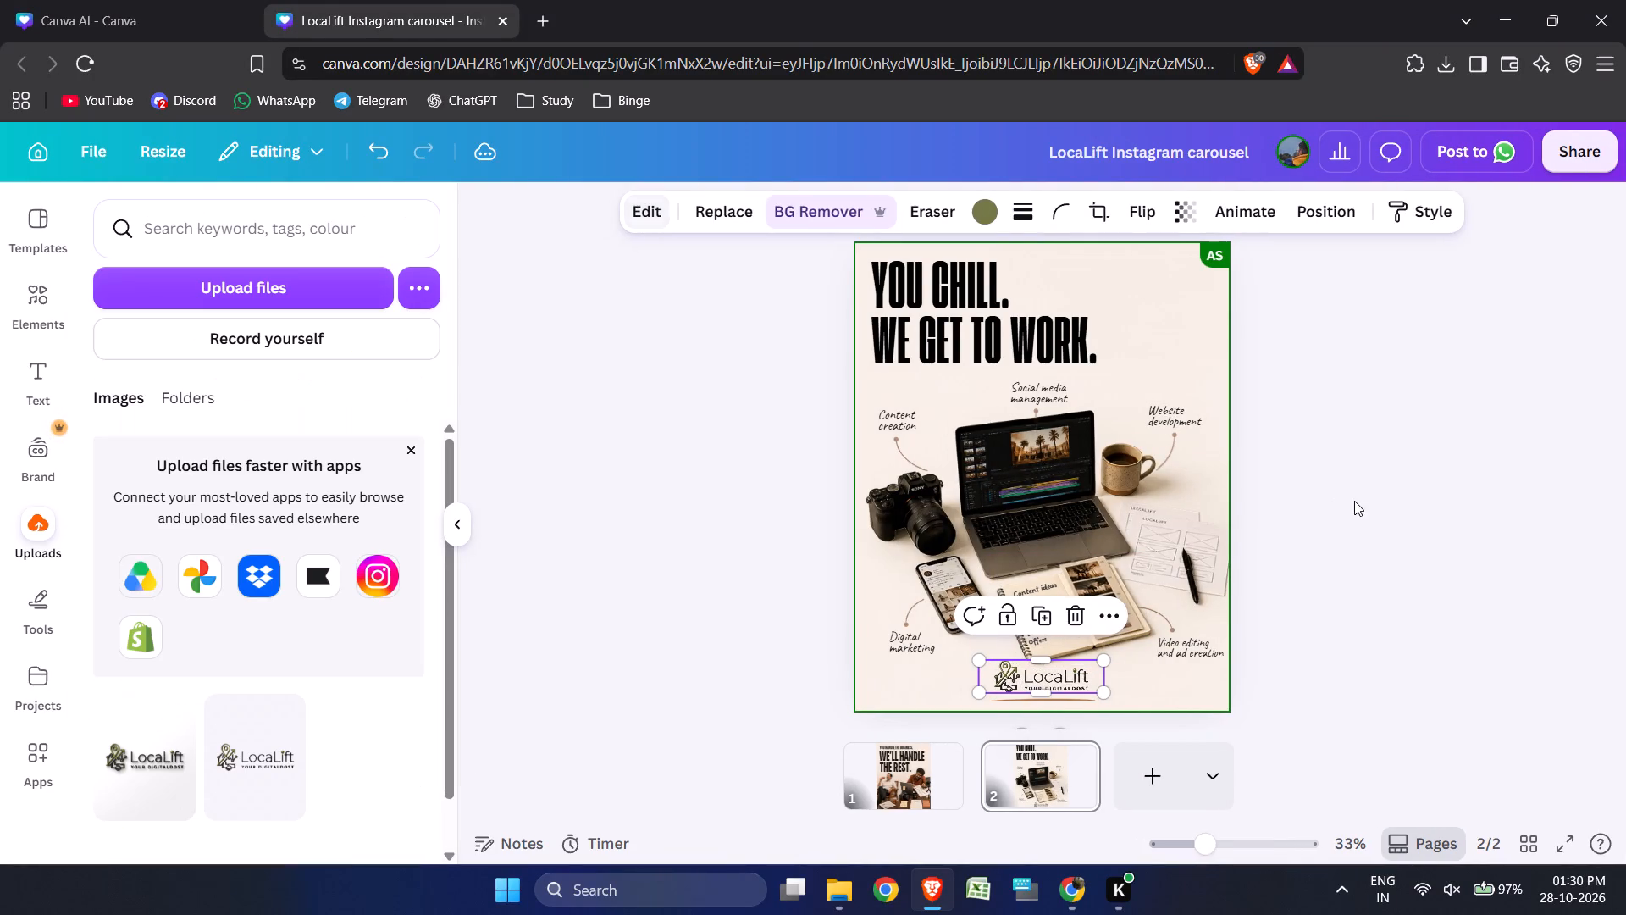
click(1519, 510)
Extend the top edge of the logo's frame slightly upward on page 2.
click(1059, 678)
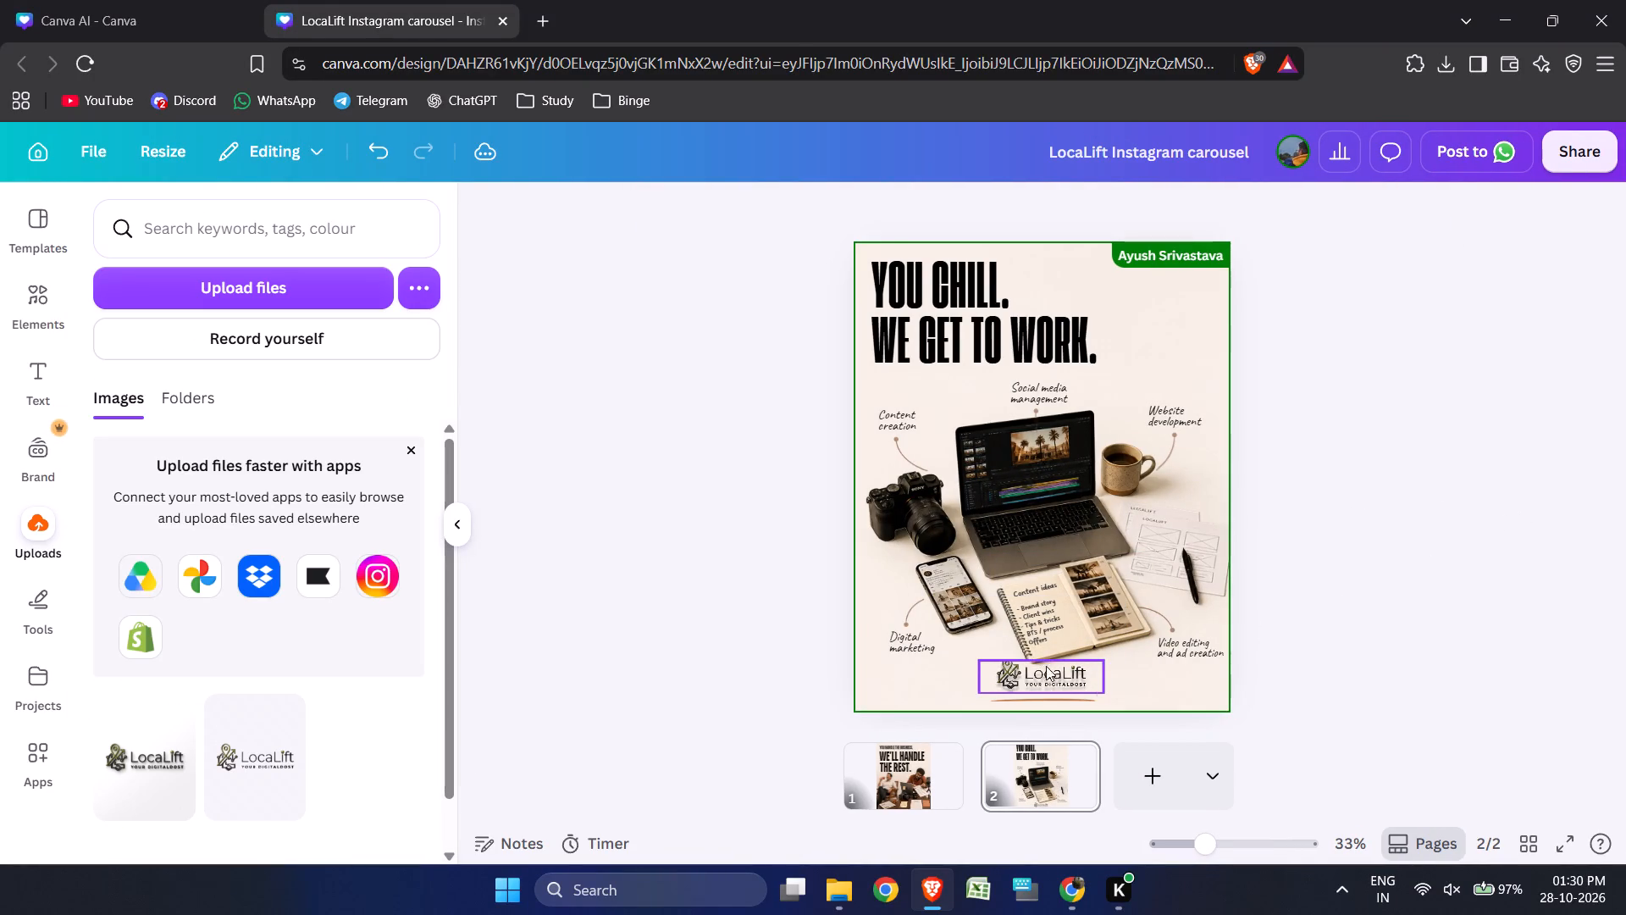
click(1043, 656)
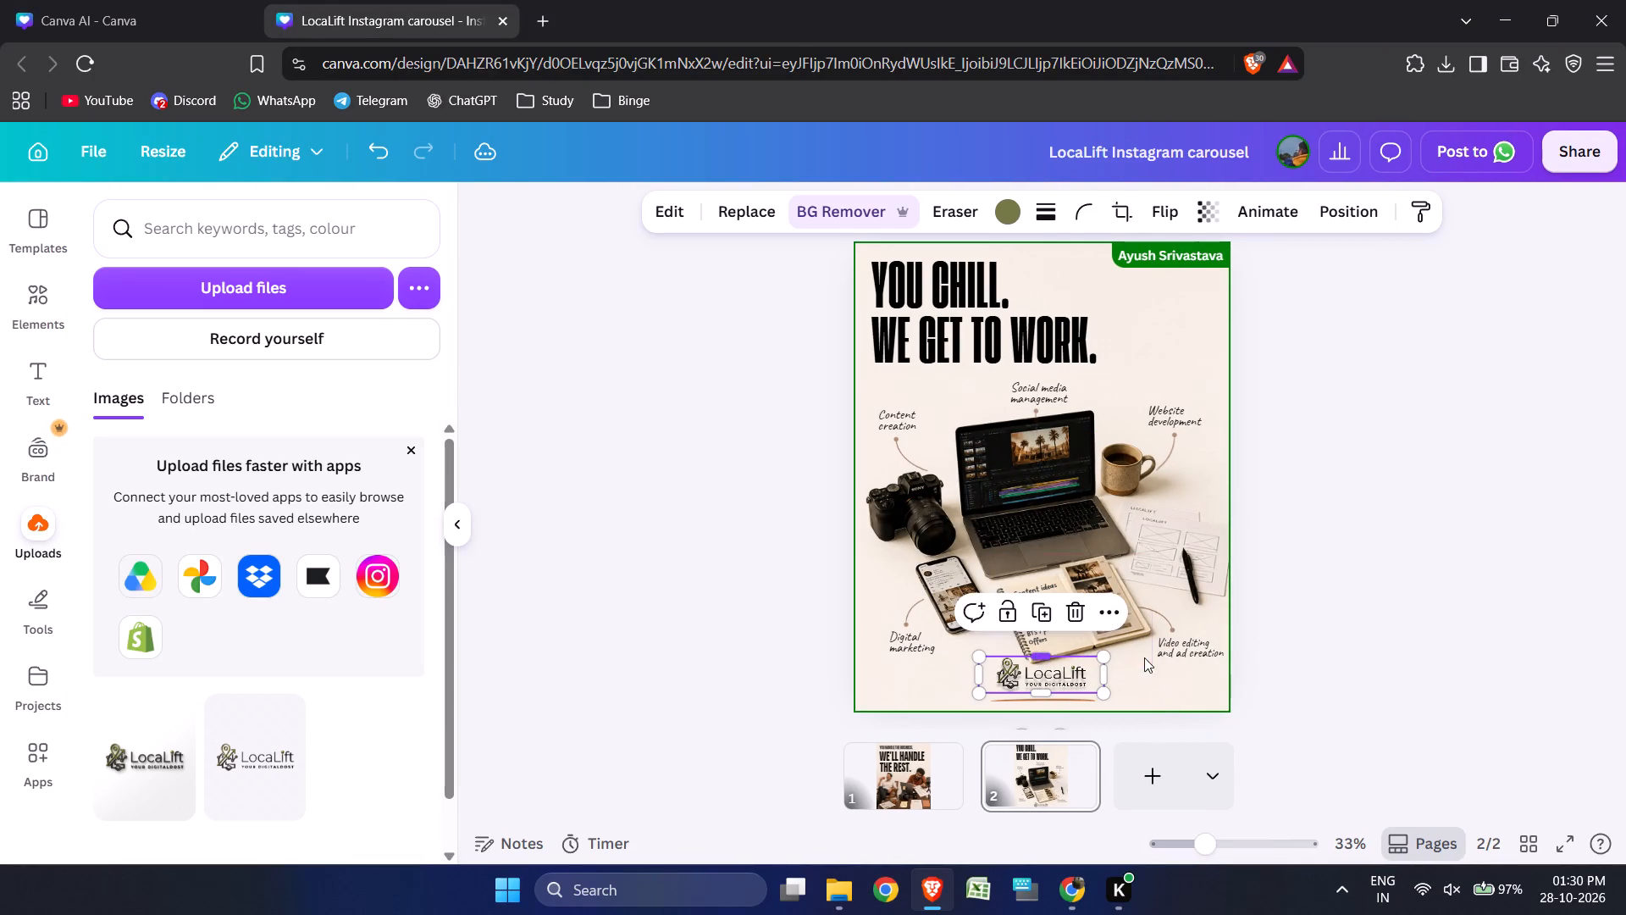
Move the spiral notebook with photos toward the right edge of page 2, partly off the page.
drag(1148, 657, 1327, 646)
click(1434, 603)
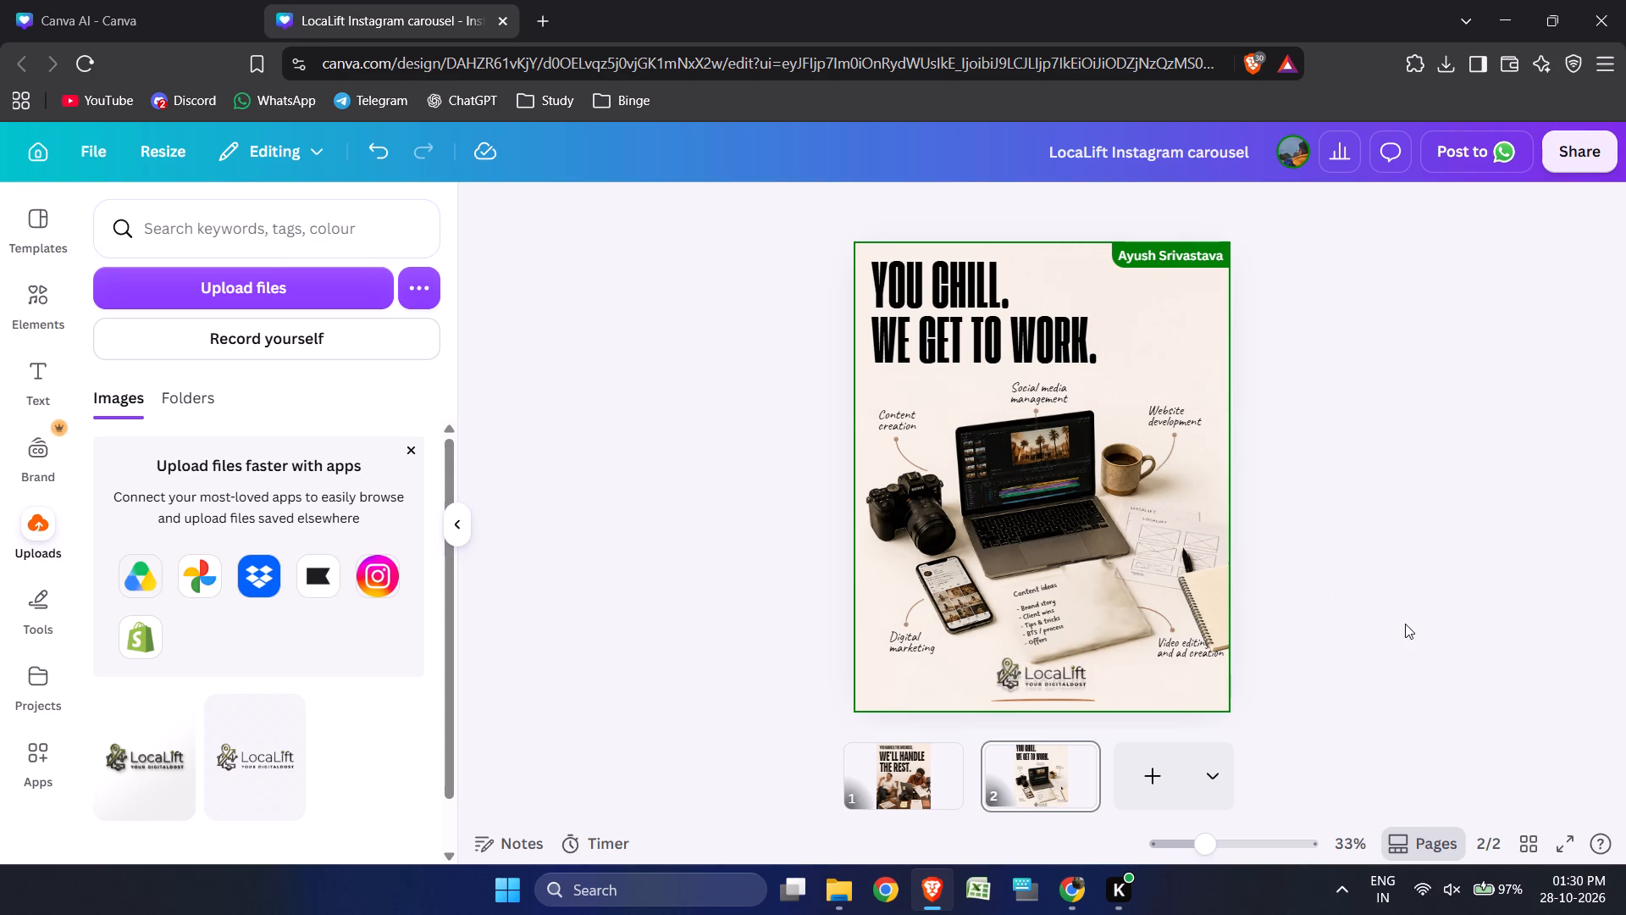
Nudge the page 2 logo slightly down and to the right, closer to the brown line.
click(1044, 680)
key(Down)
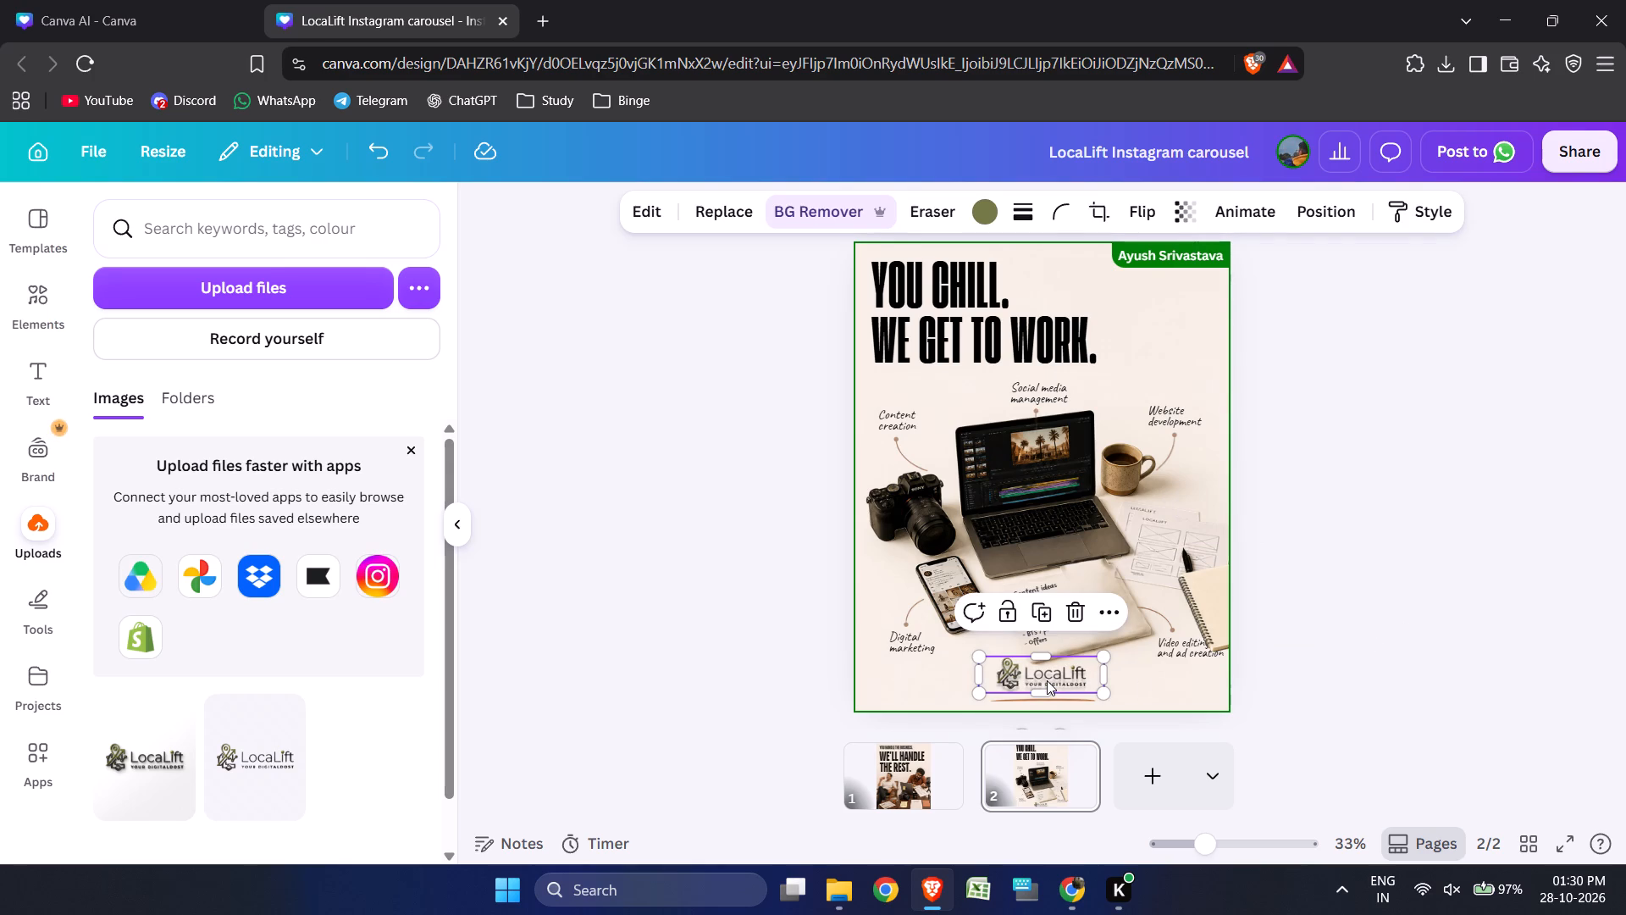
key(Down)
key(Down)
key(Down)
key(Down)
key(Down)
key(Down)
key(Down)
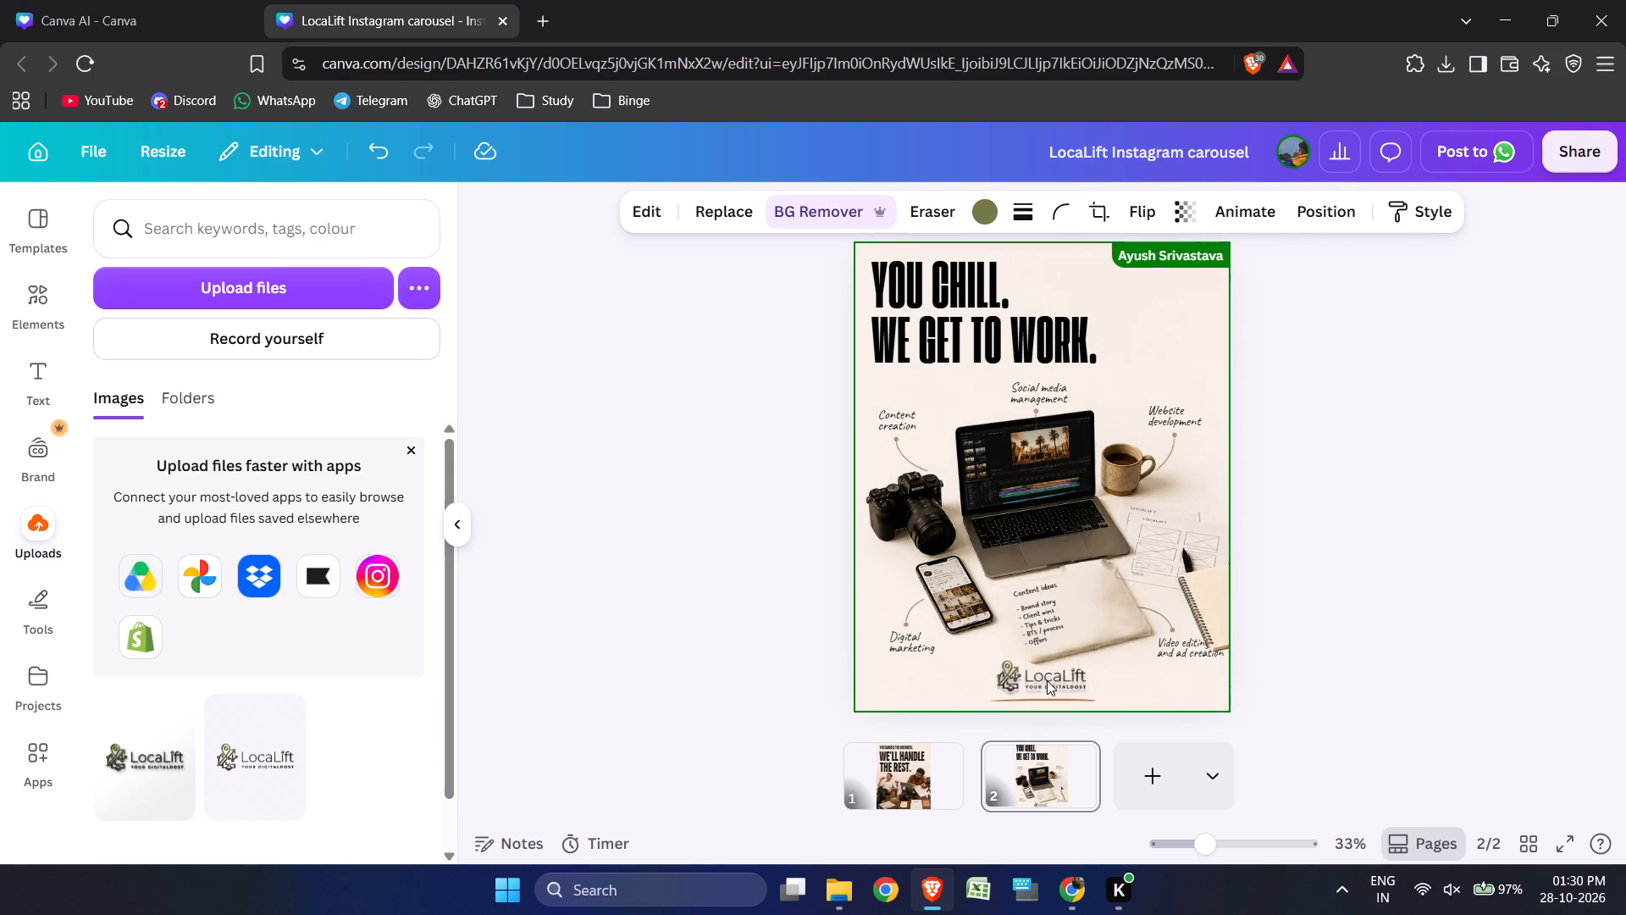
key(Right)
key(Right)
key(Right)
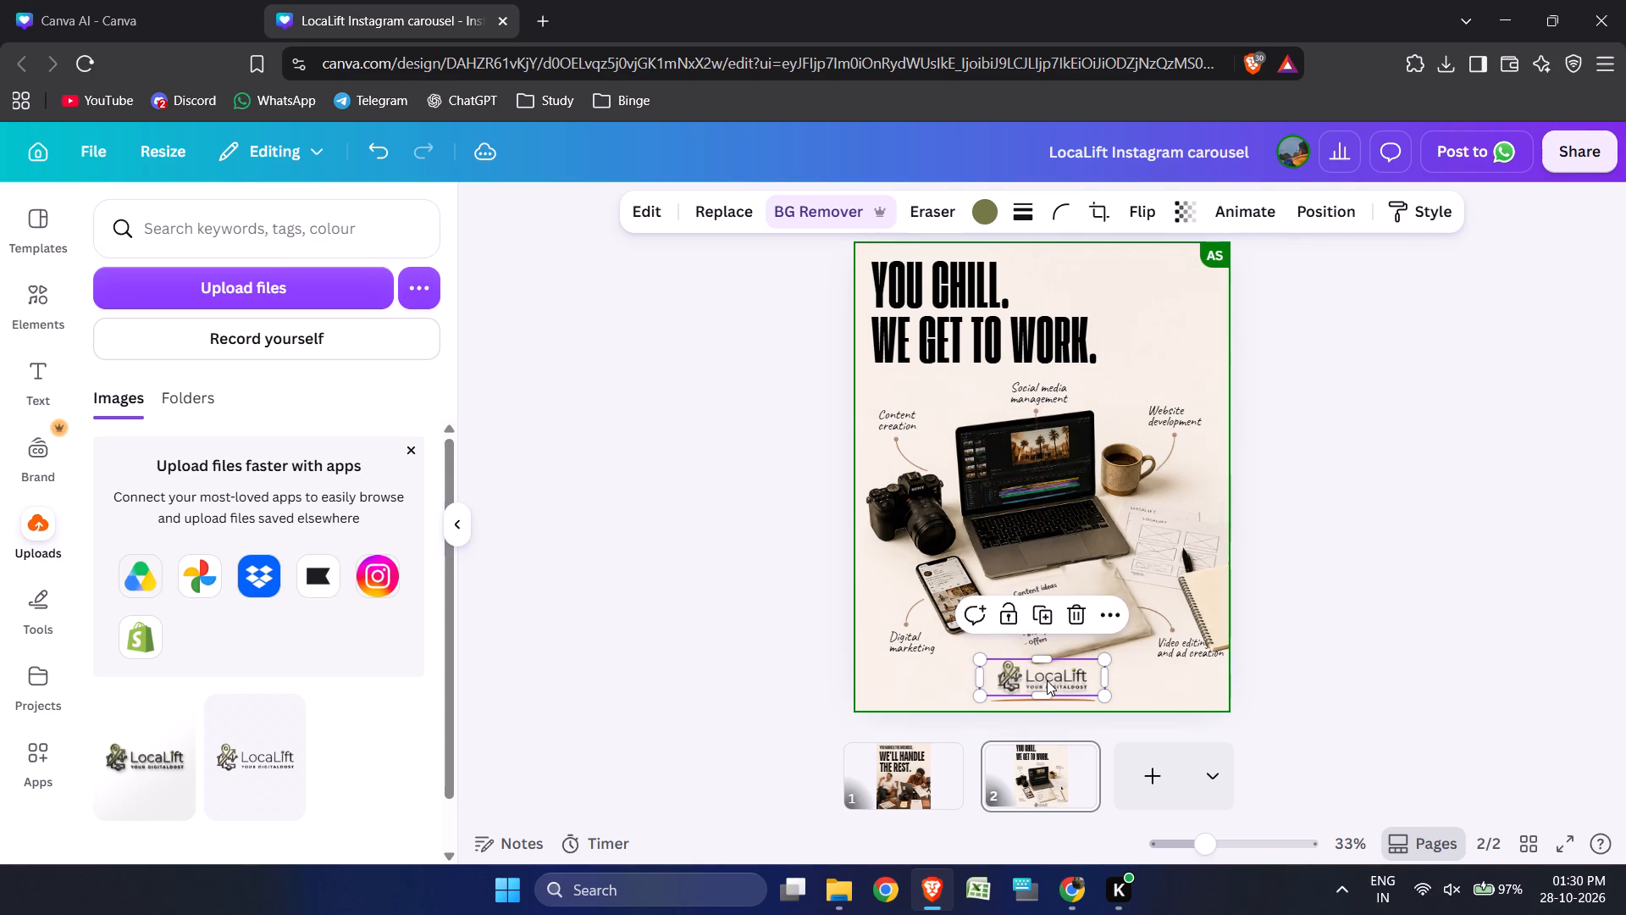
click(1498, 493)
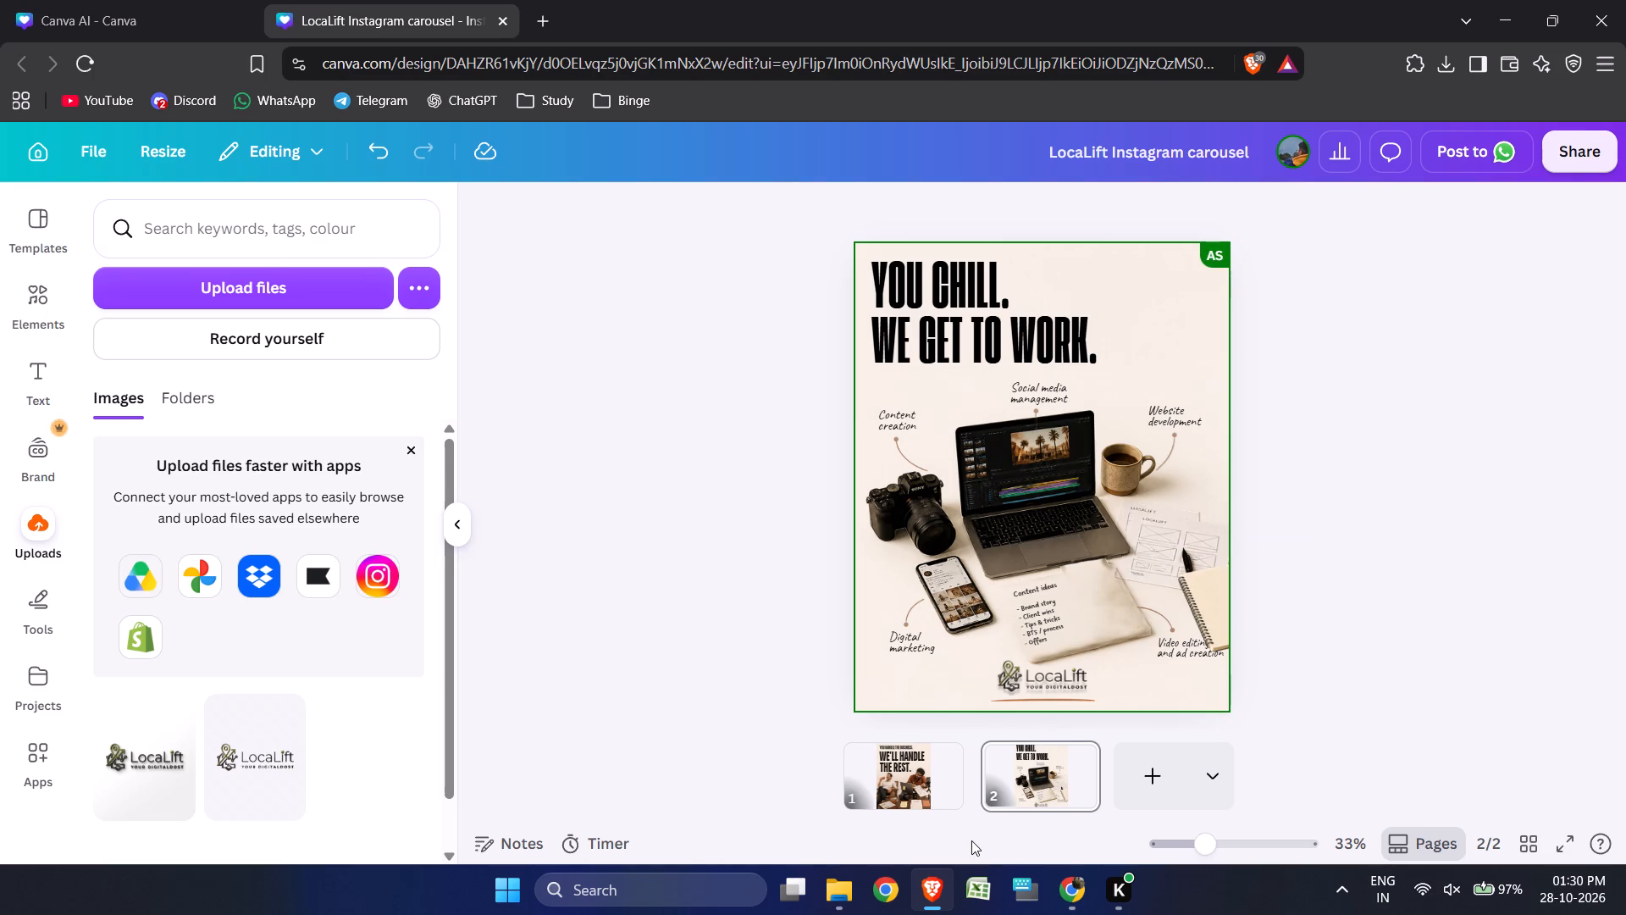
Insert the uploaded LocaLift logo with the white background on page 1 and enlarge it.
click(937, 768)
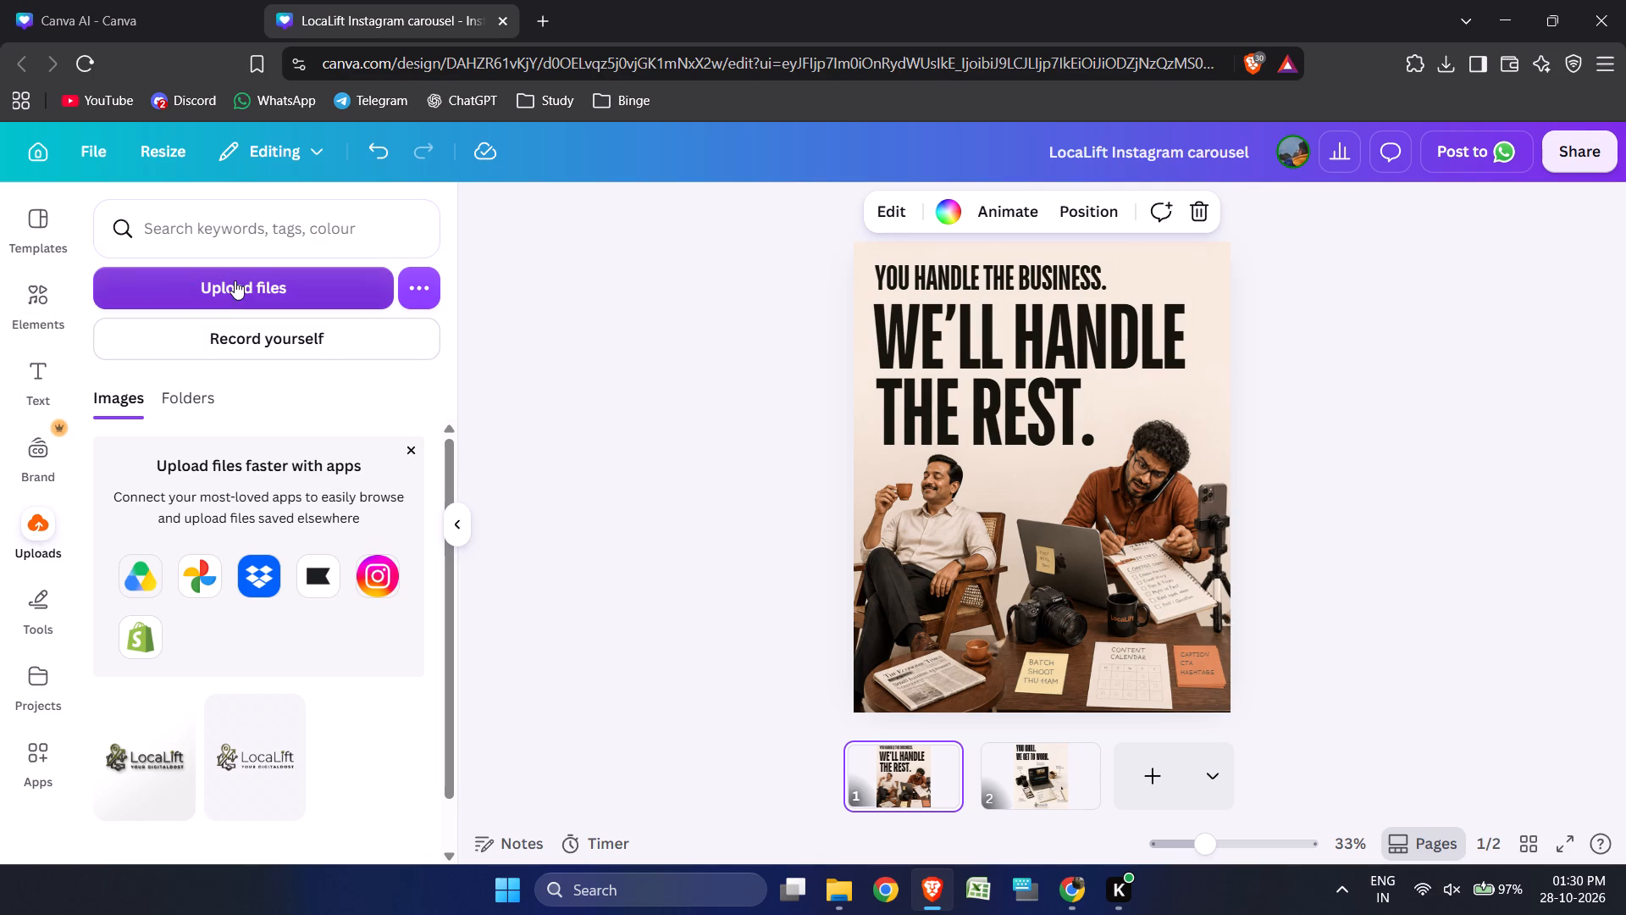
click(141, 767)
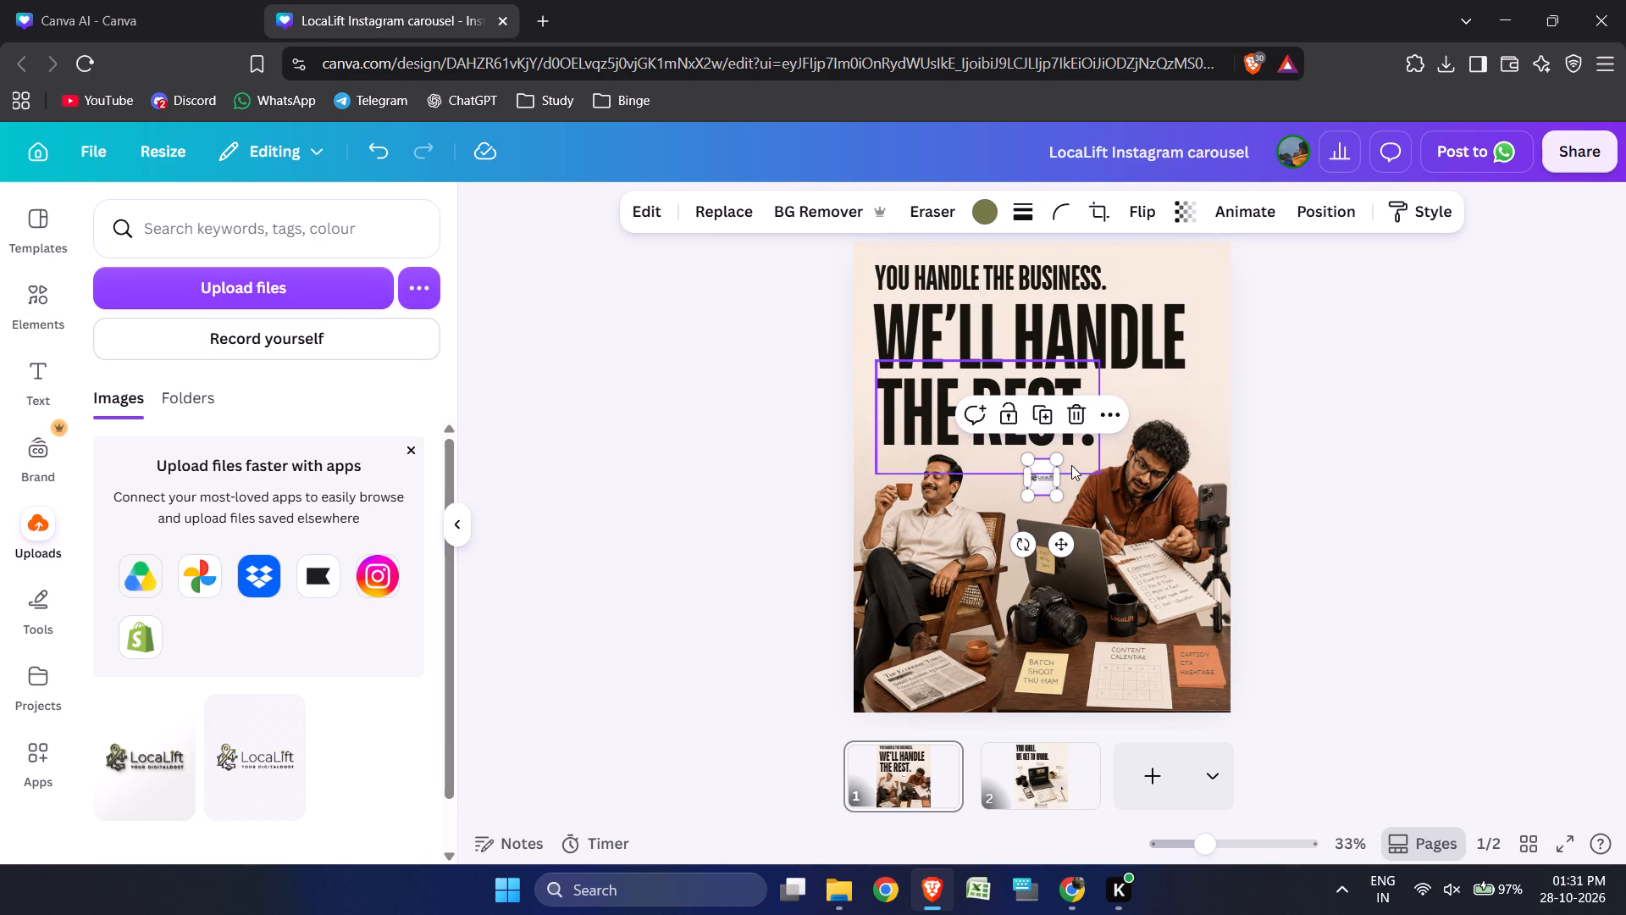
drag(1053, 492, 1196, 618)
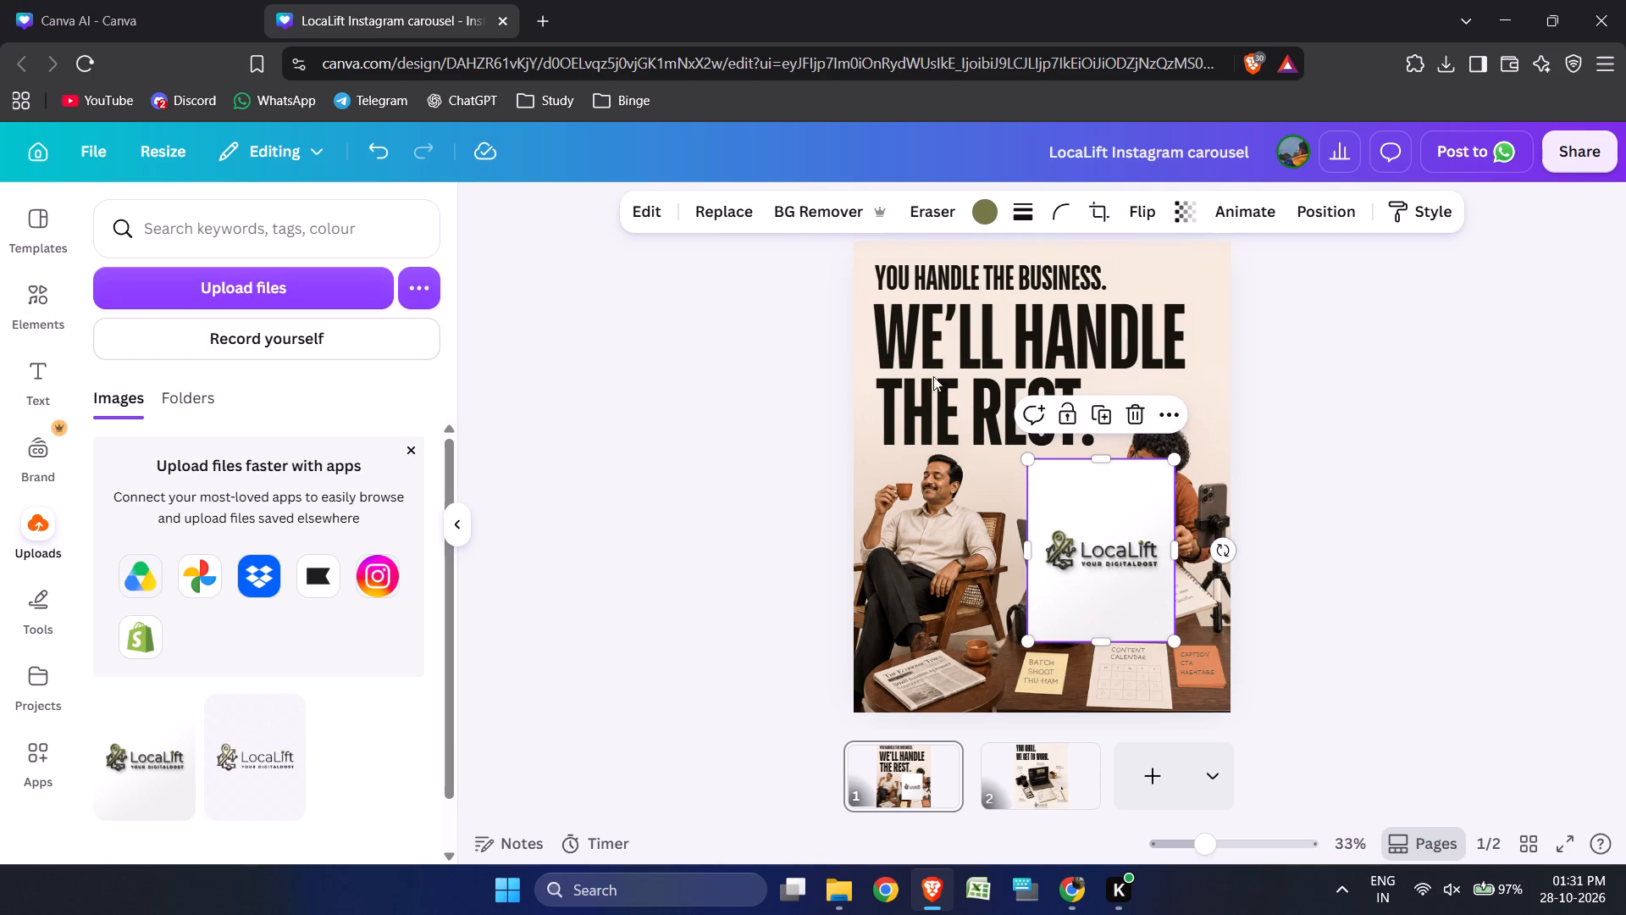
Remove the page 1 logo's background and move it to the page's upper-right corner, beside the first headline line.
click(799, 219)
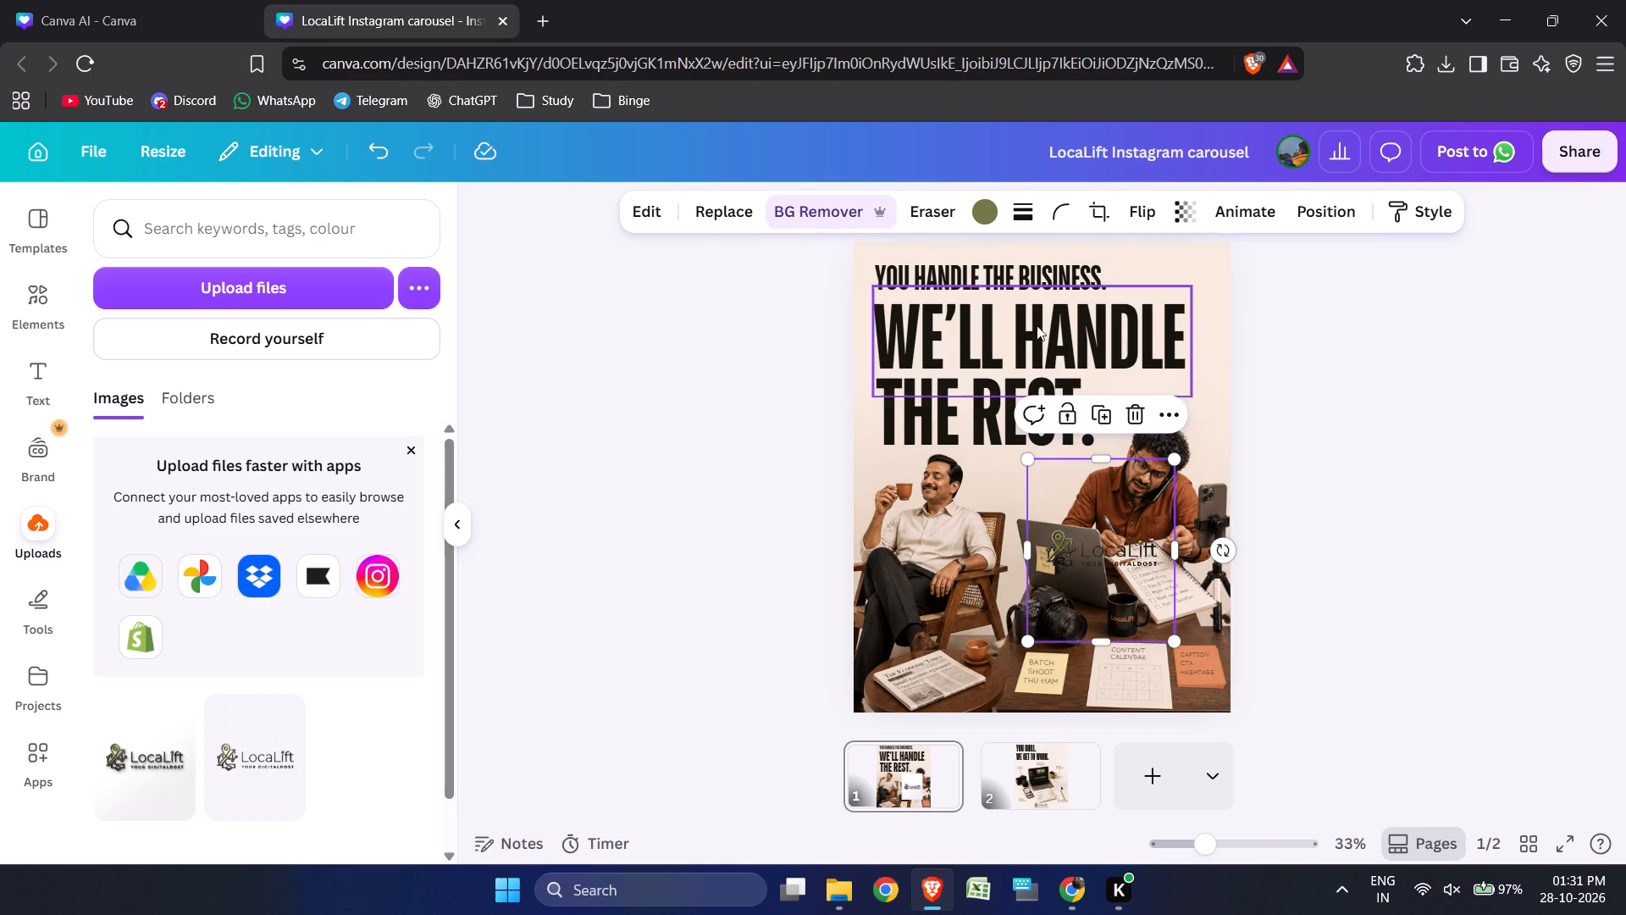
drag(1119, 556, 1179, 267)
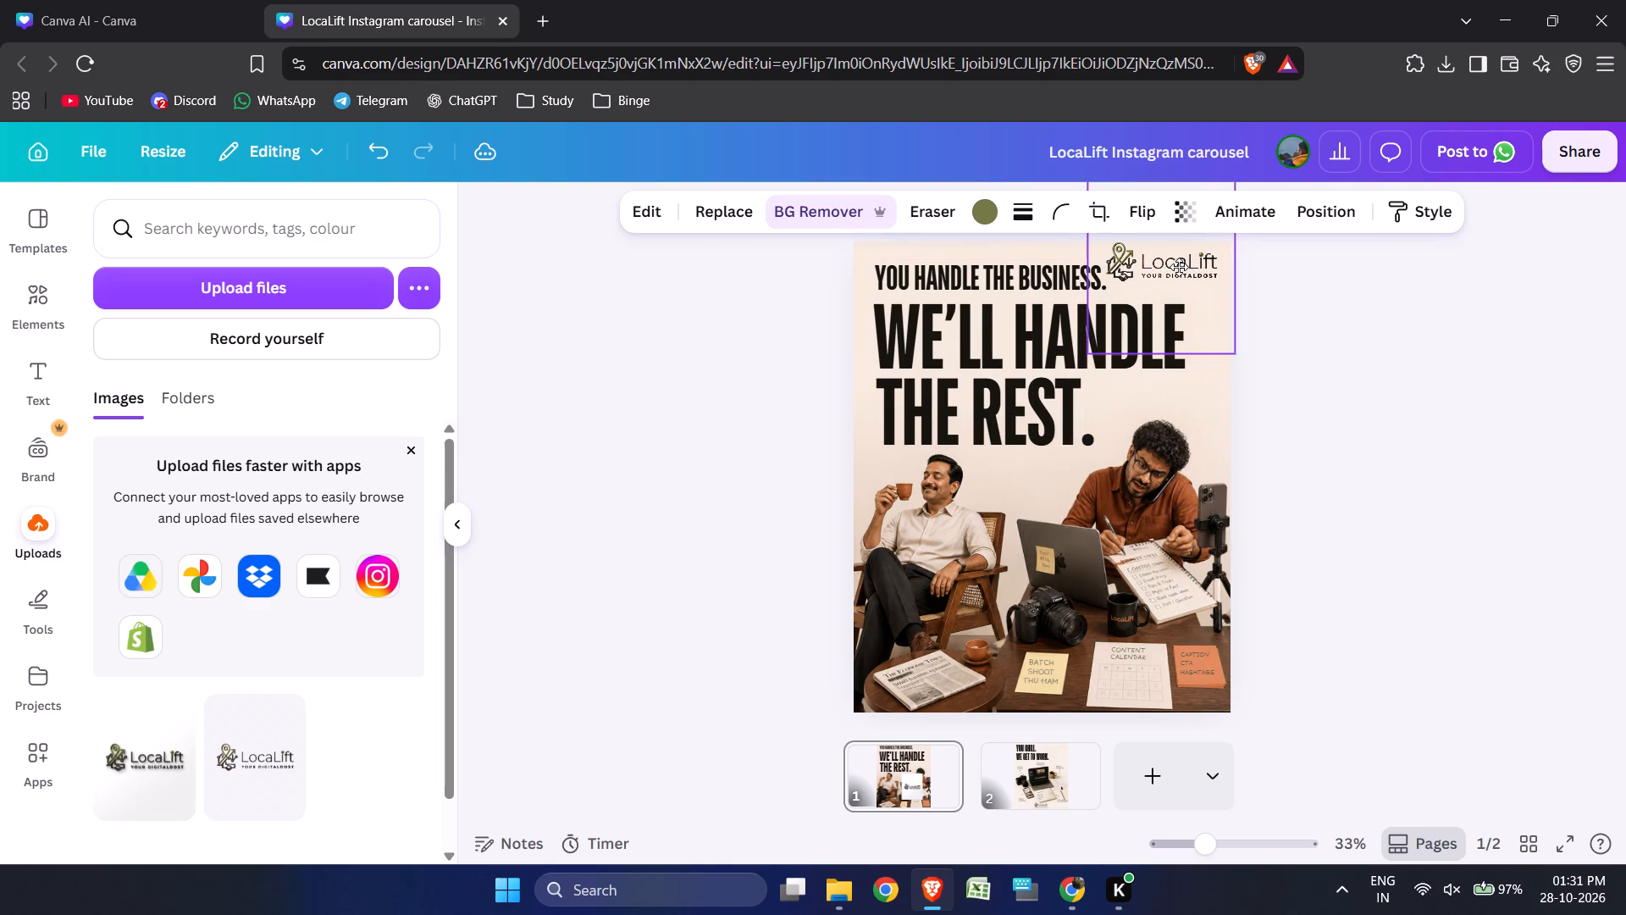
drag(1179, 267, 1192, 273)
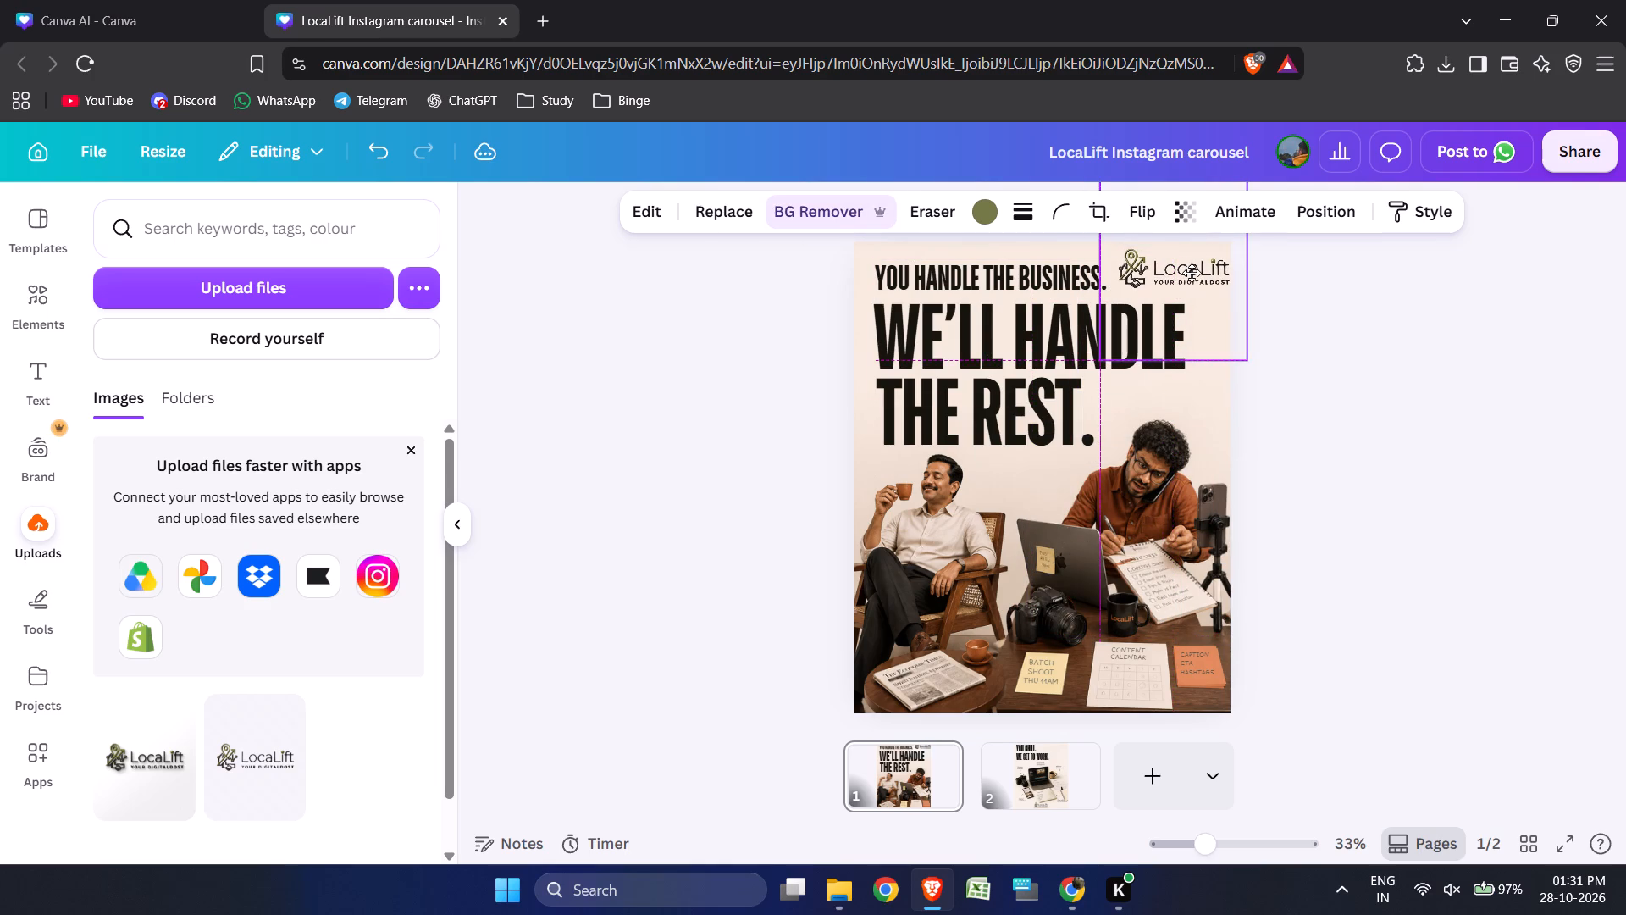
drag(1192, 273, 1192, 274)
Apply a Page lift shadow to the page 1 logo with curve 17 and a reduced intensity.
click(649, 215)
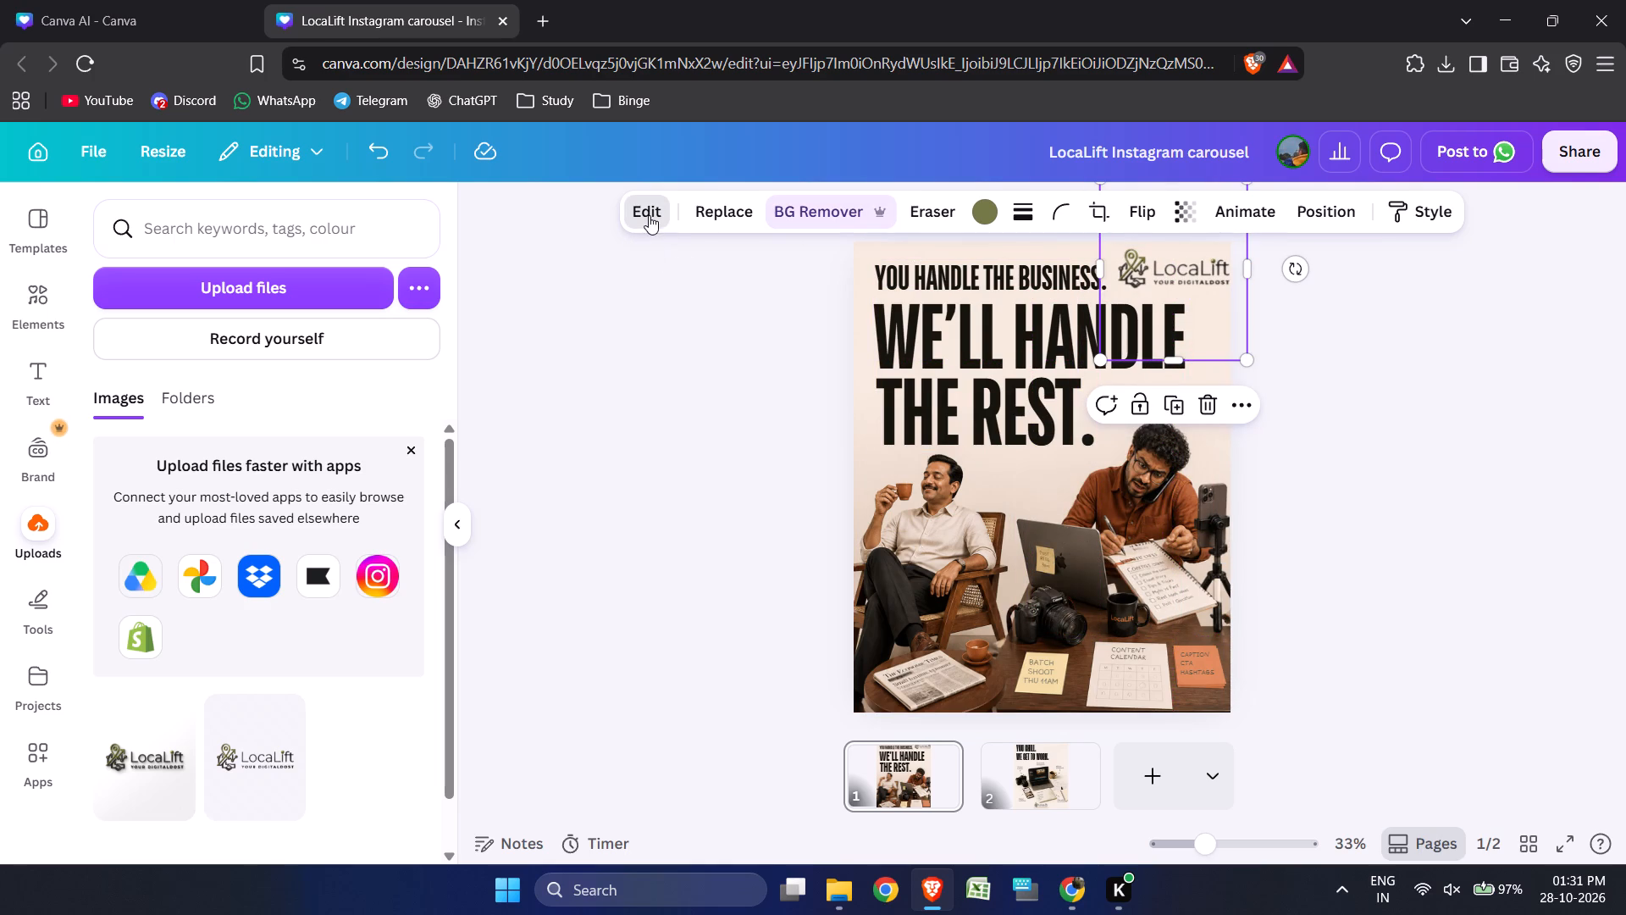
scroll(331, 486, down, 4)
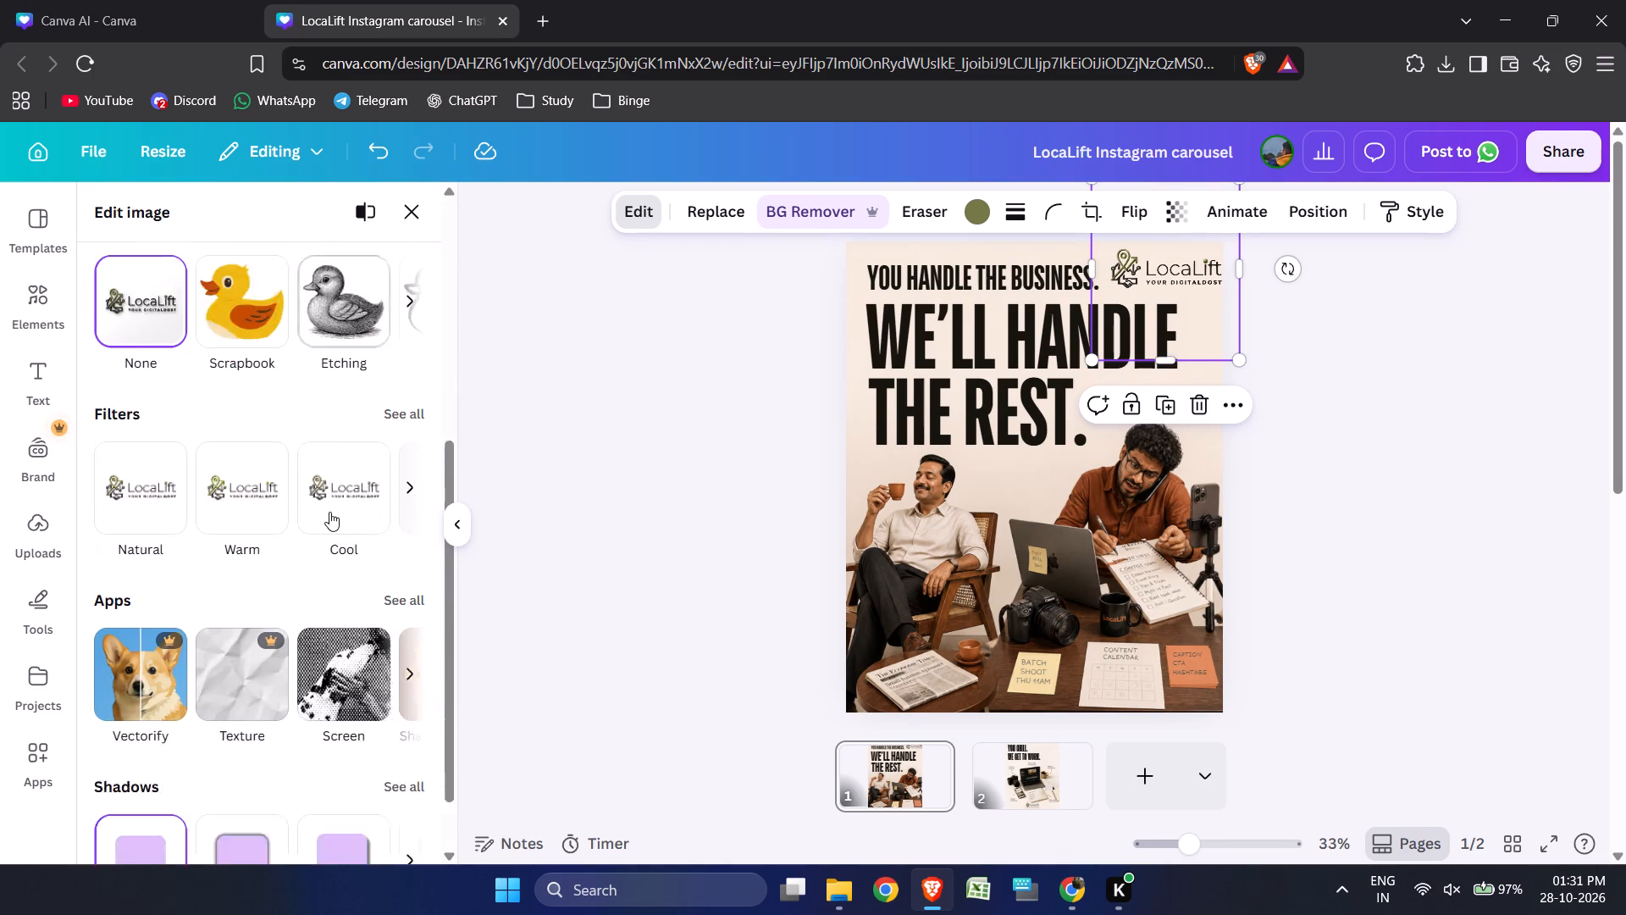
scroll(330, 514, down, 4)
click(359, 784)
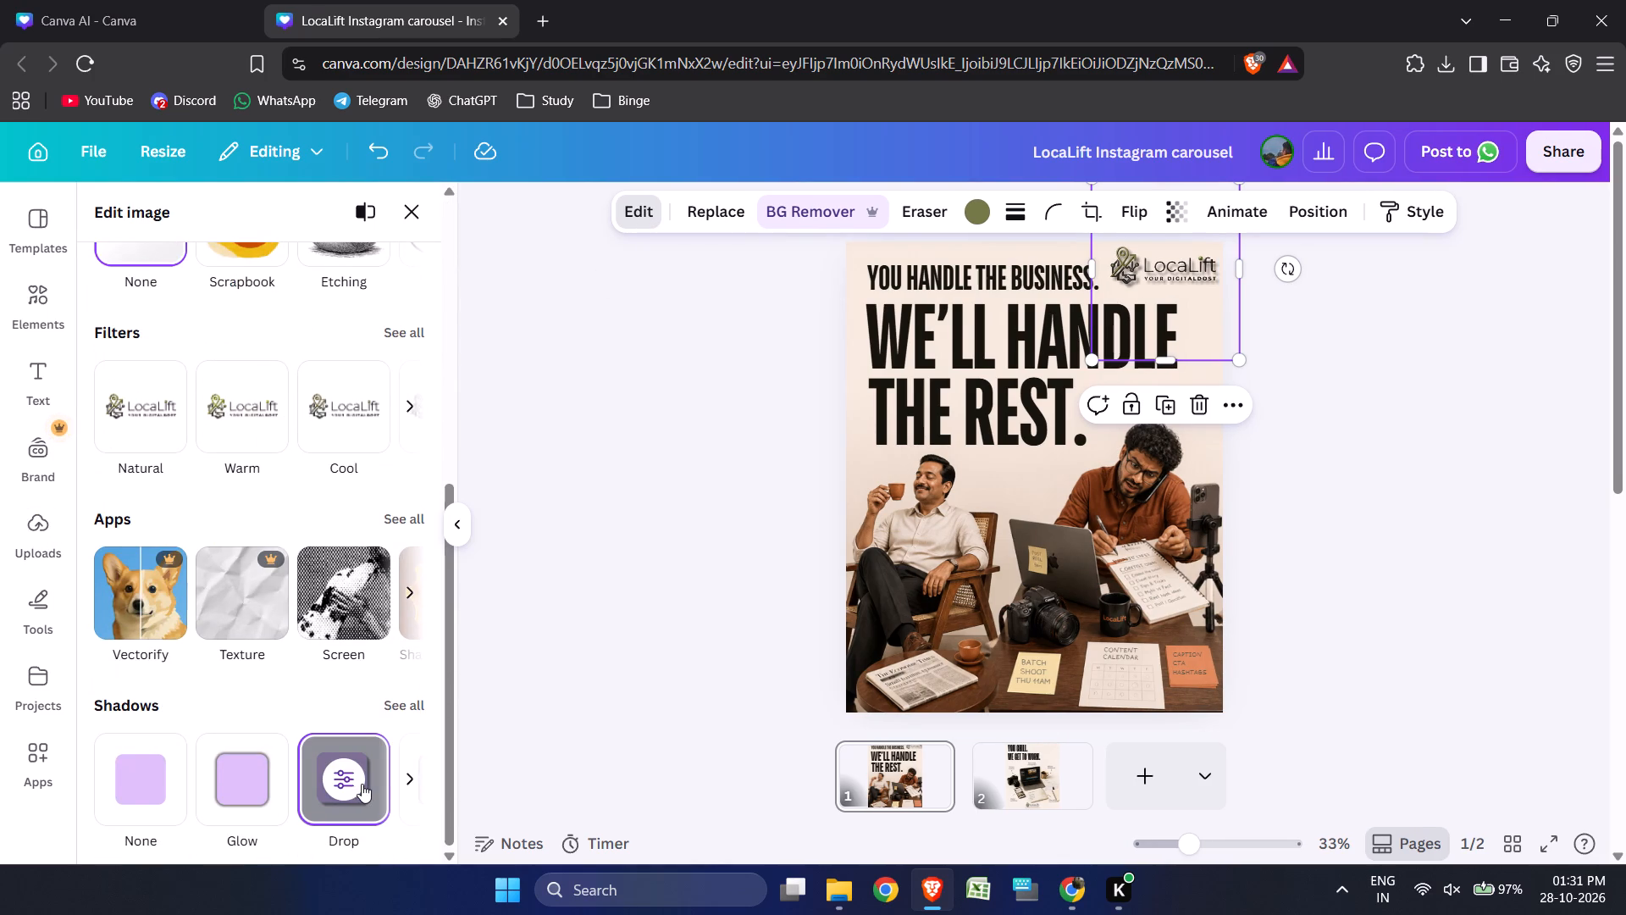
click(419, 700)
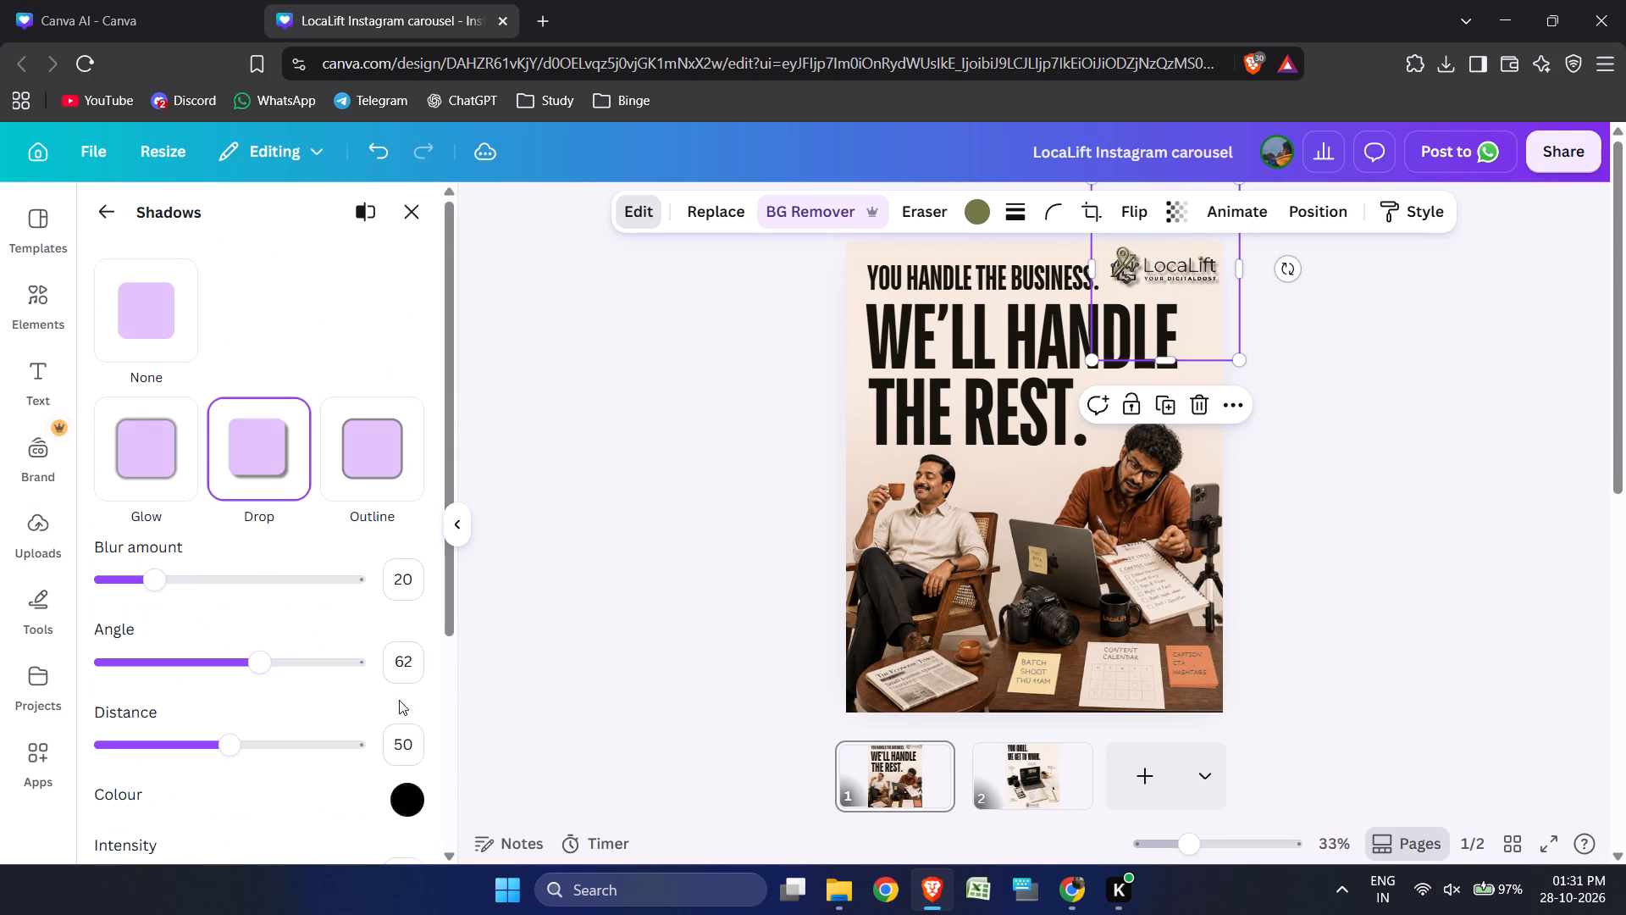
scroll(307, 610, down, 3)
click(268, 657)
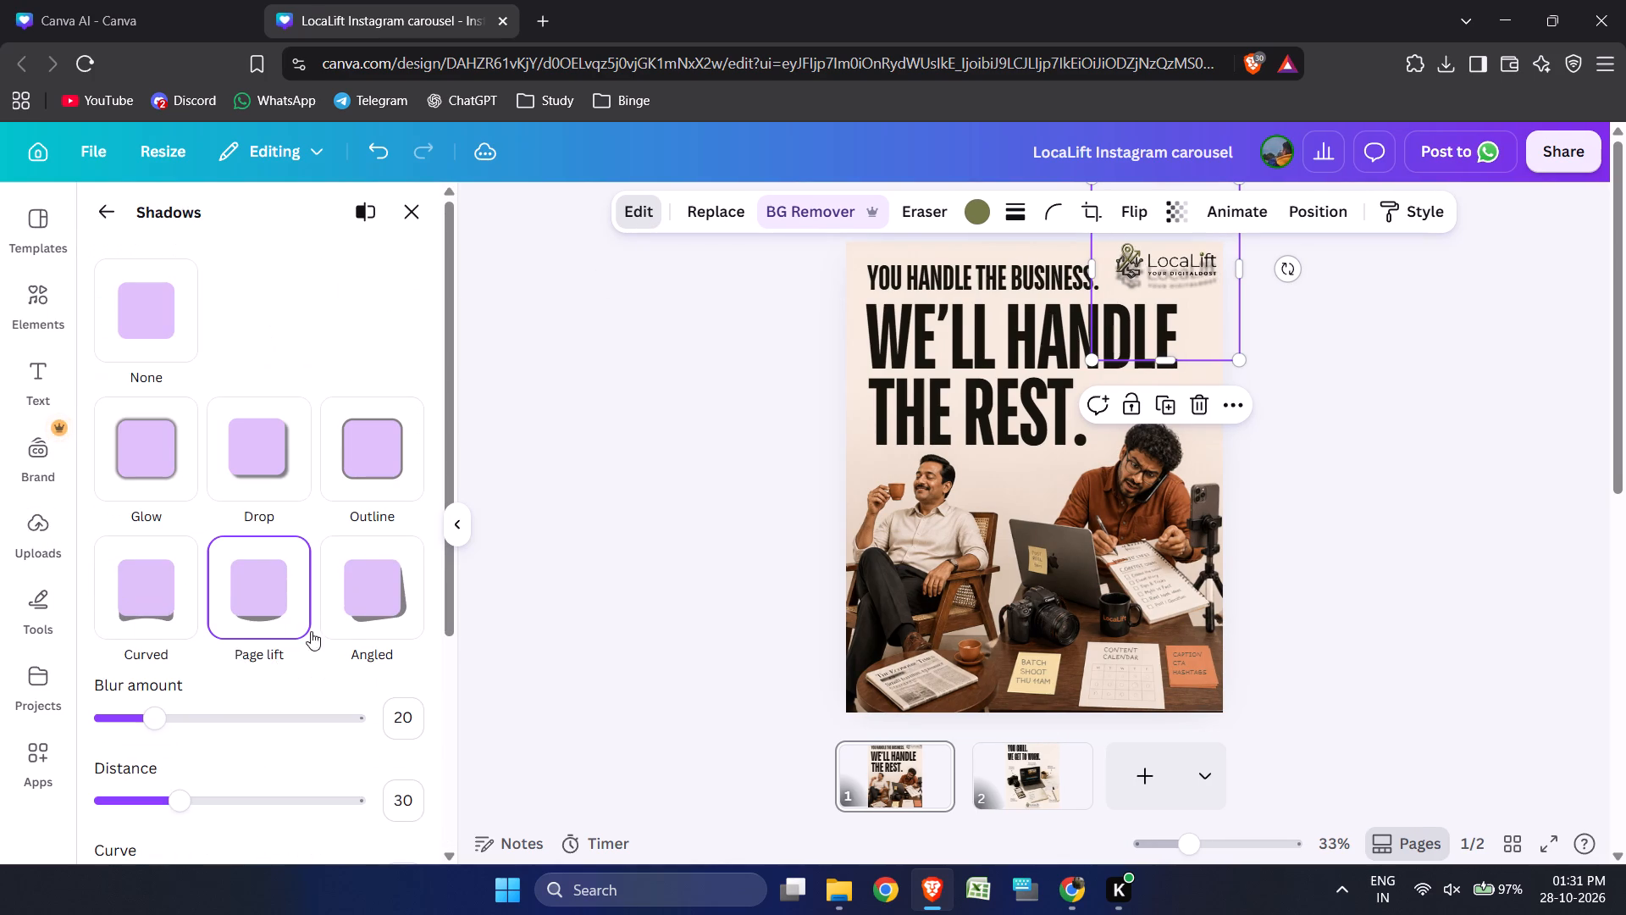
scroll(227, 762, down, 2)
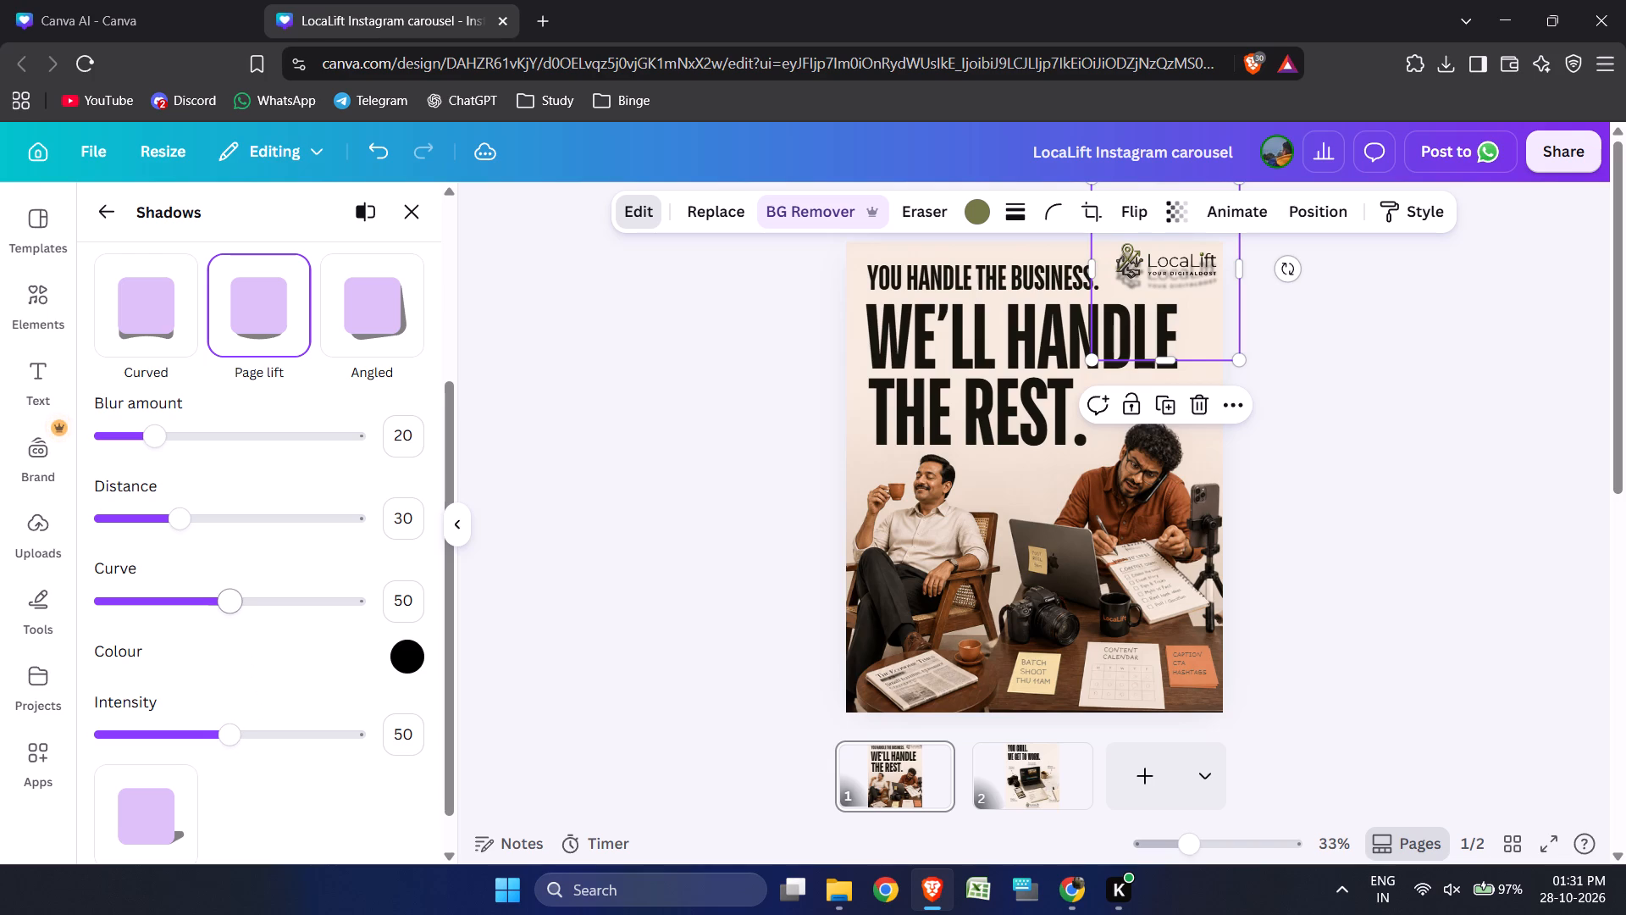
drag(226, 601, 112, 602)
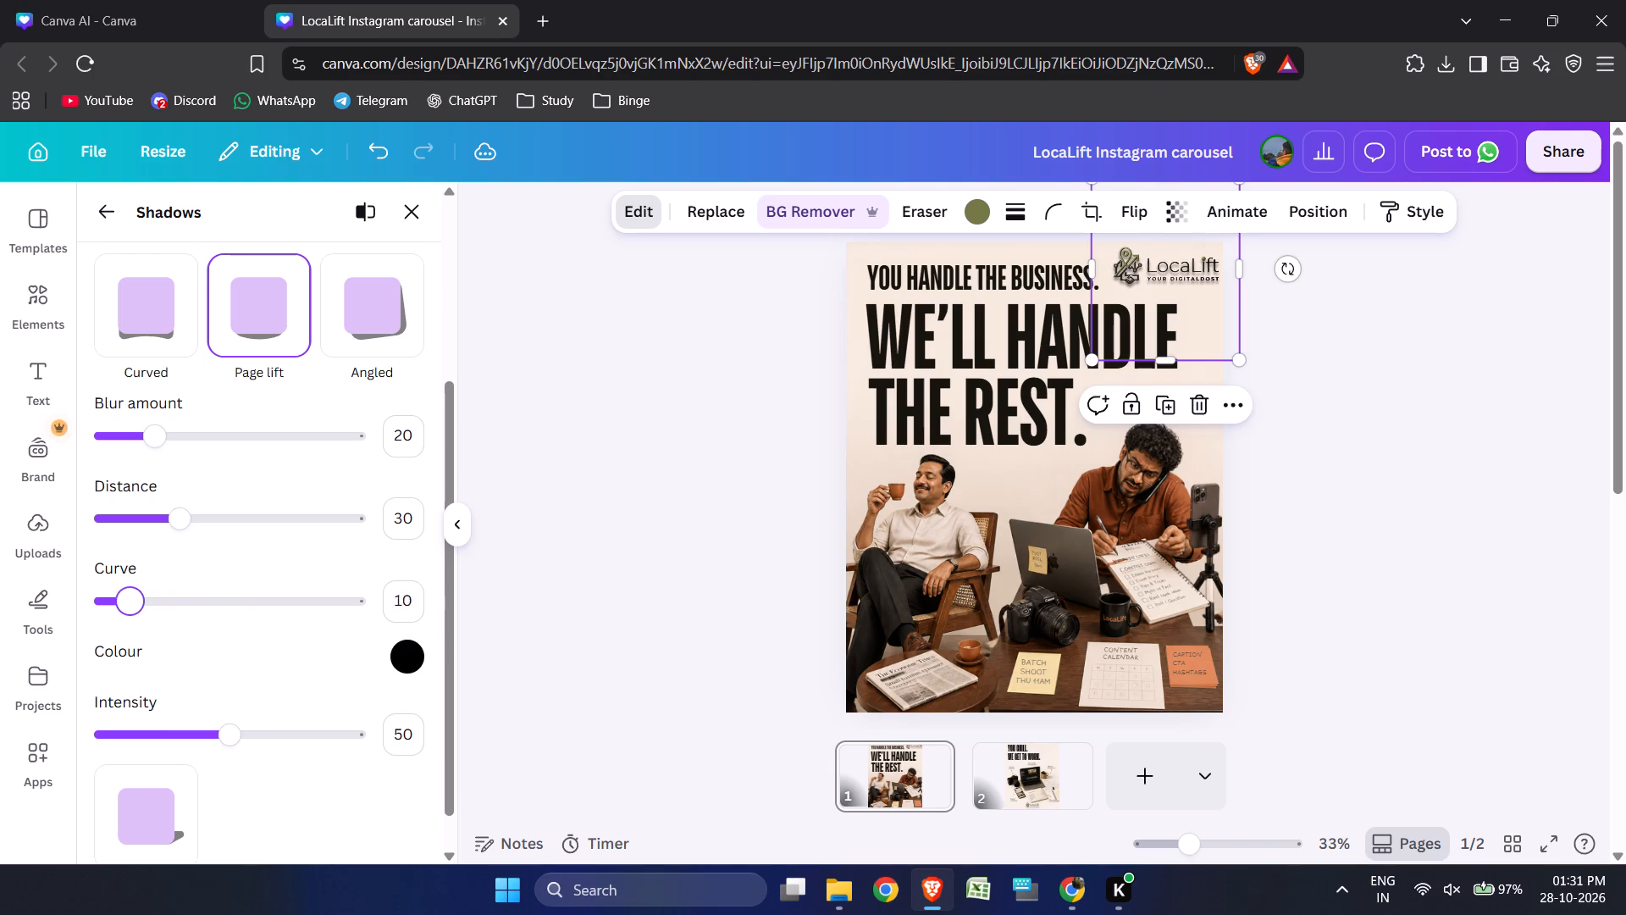
drag(112, 602, 126, 601)
drag(126, 601, 147, 601)
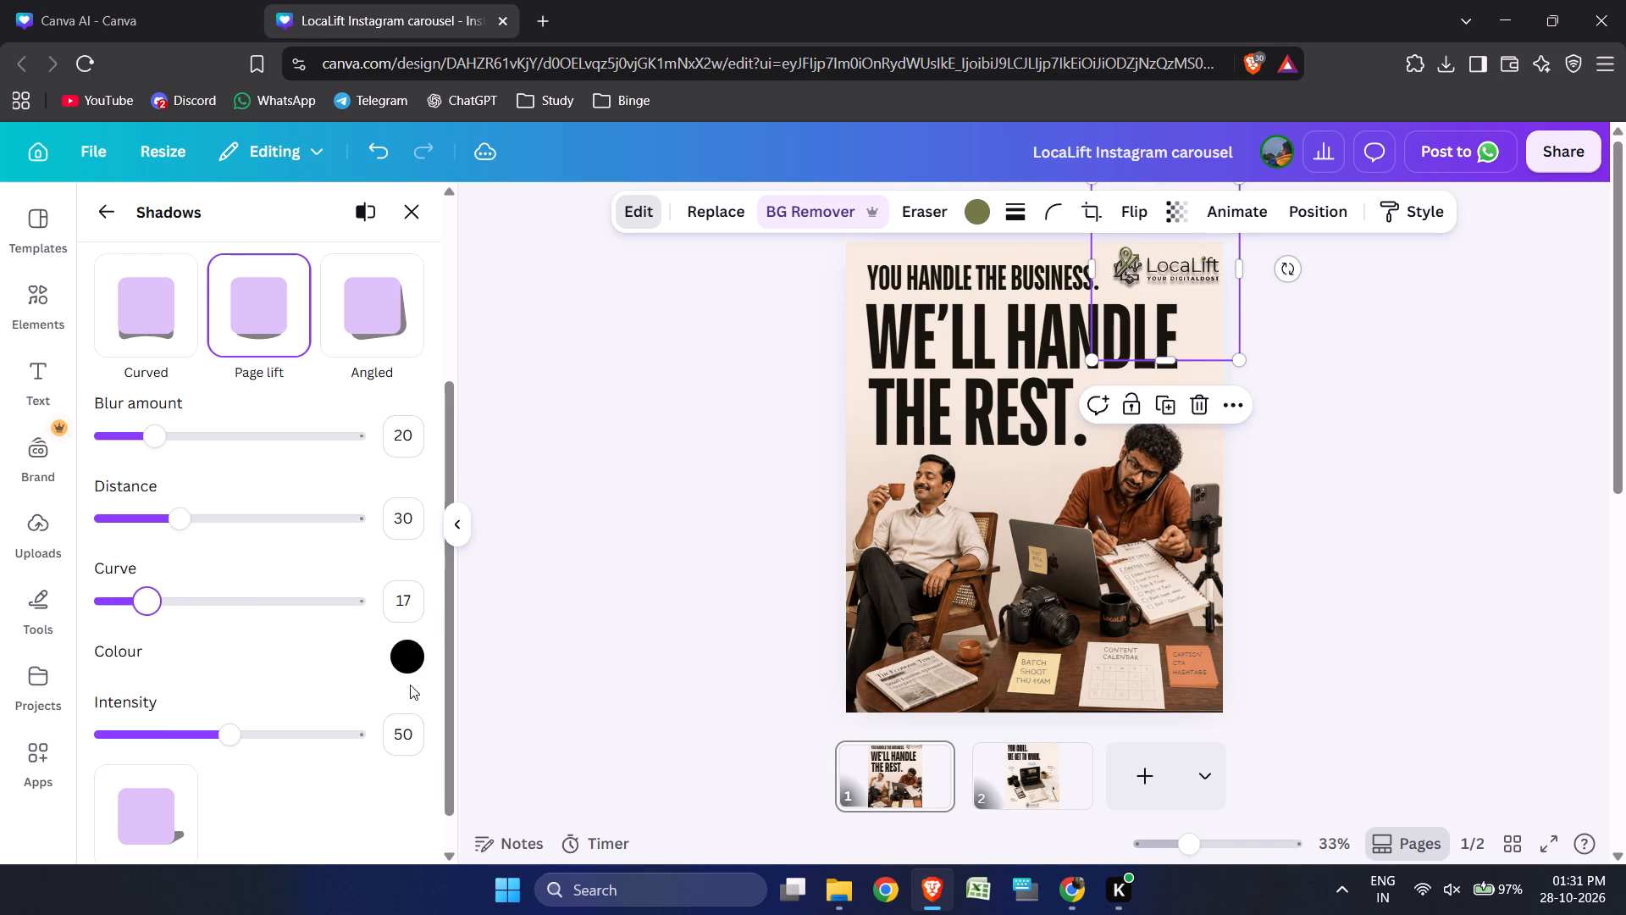
drag(222, 736, 174, 736)
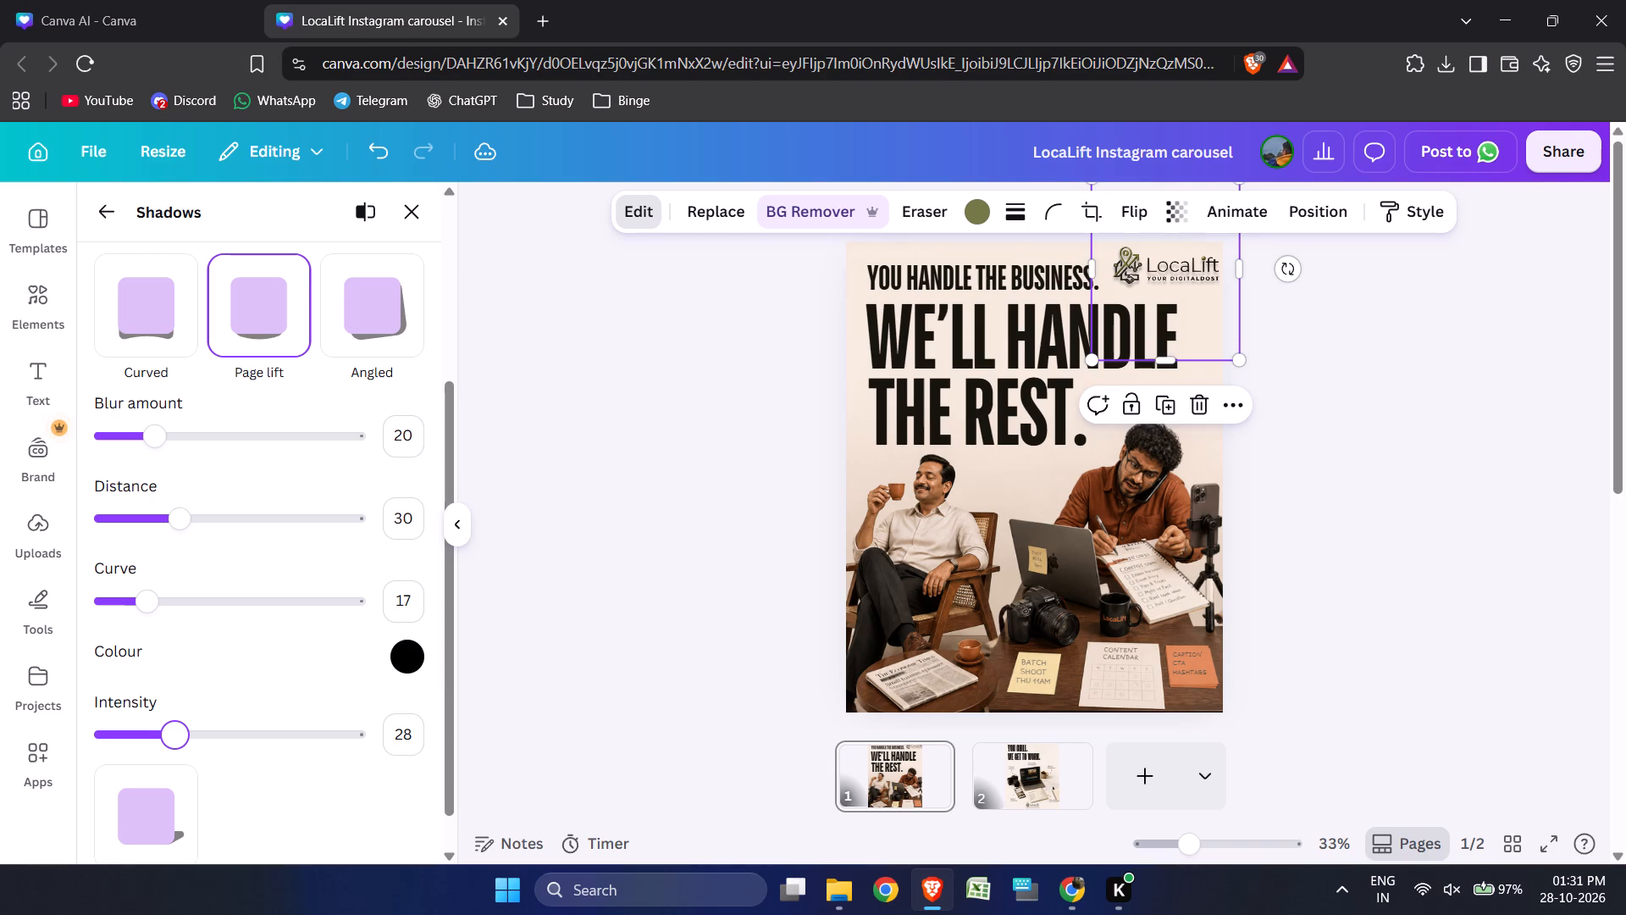
drag(174, 736, 184, 736)
click(597, 597)
click(597, 596)
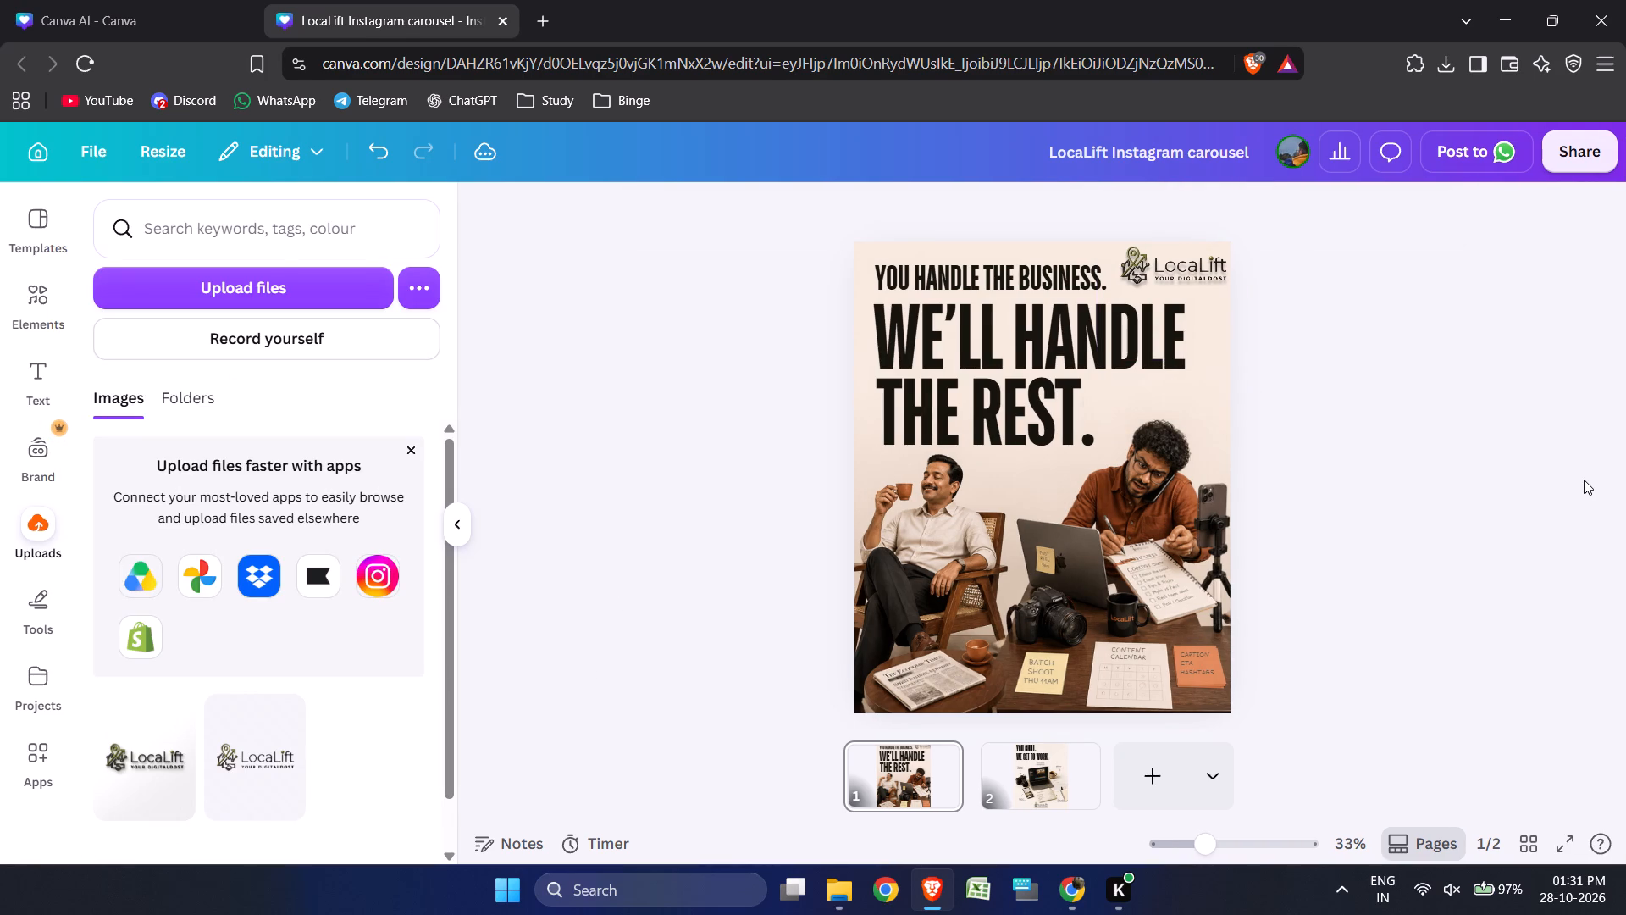
Scale the page 1 logo down and fit it inside the page's upper-right corner, nudging it slightly left.
click(1161, 268)
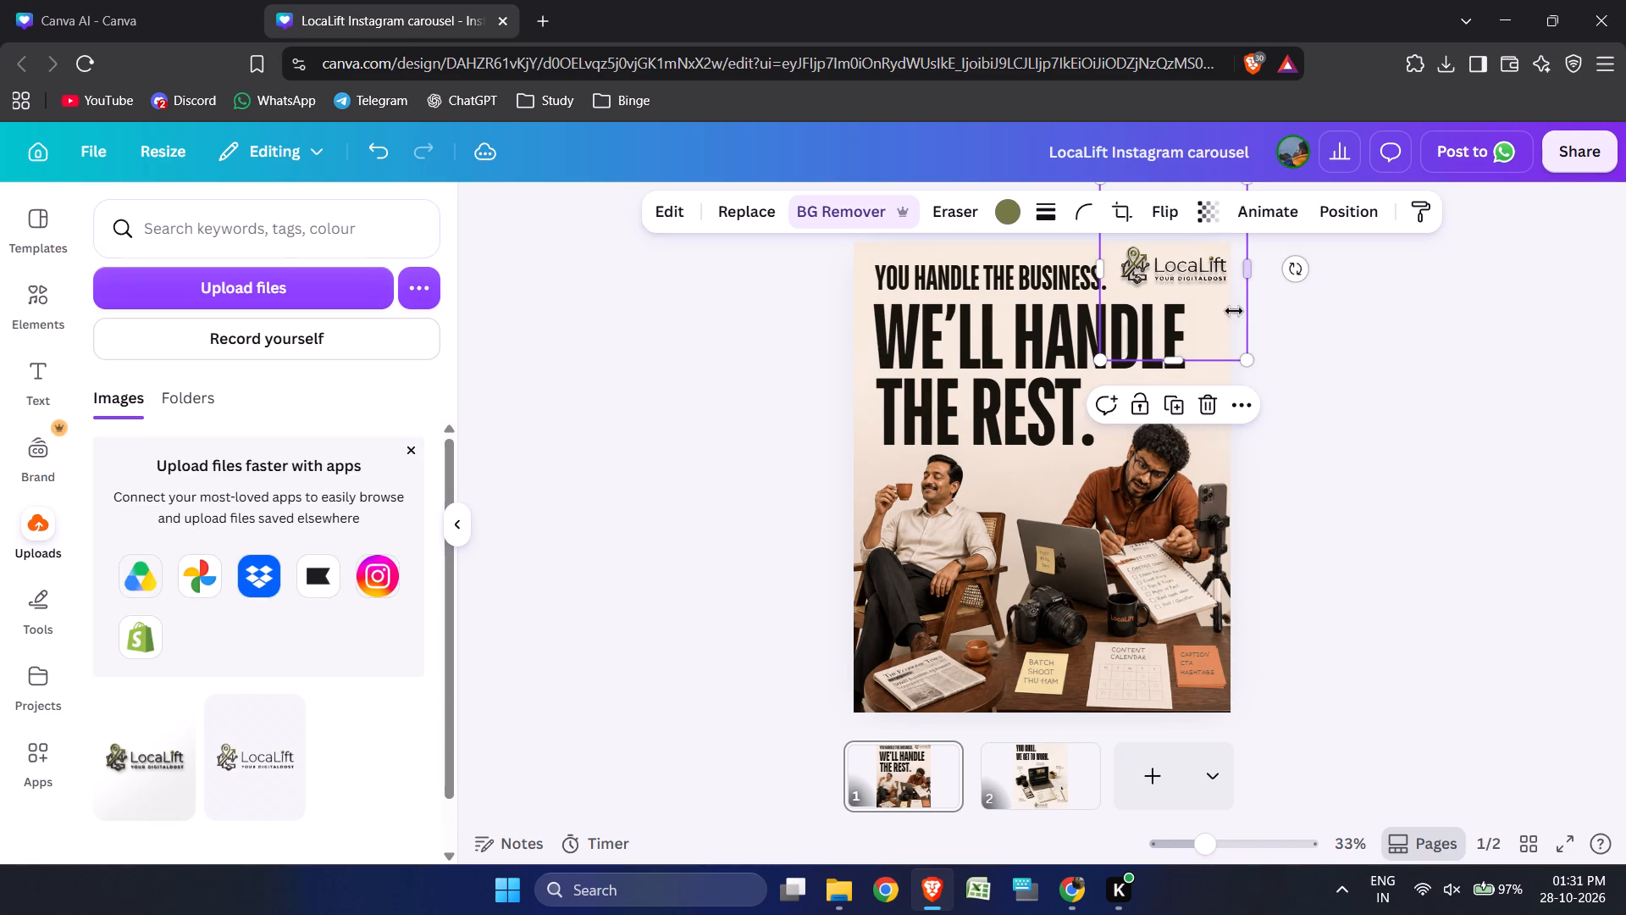
drag(1253, 358, 1213, 343)
drag(1166, 245, 1183, 249)
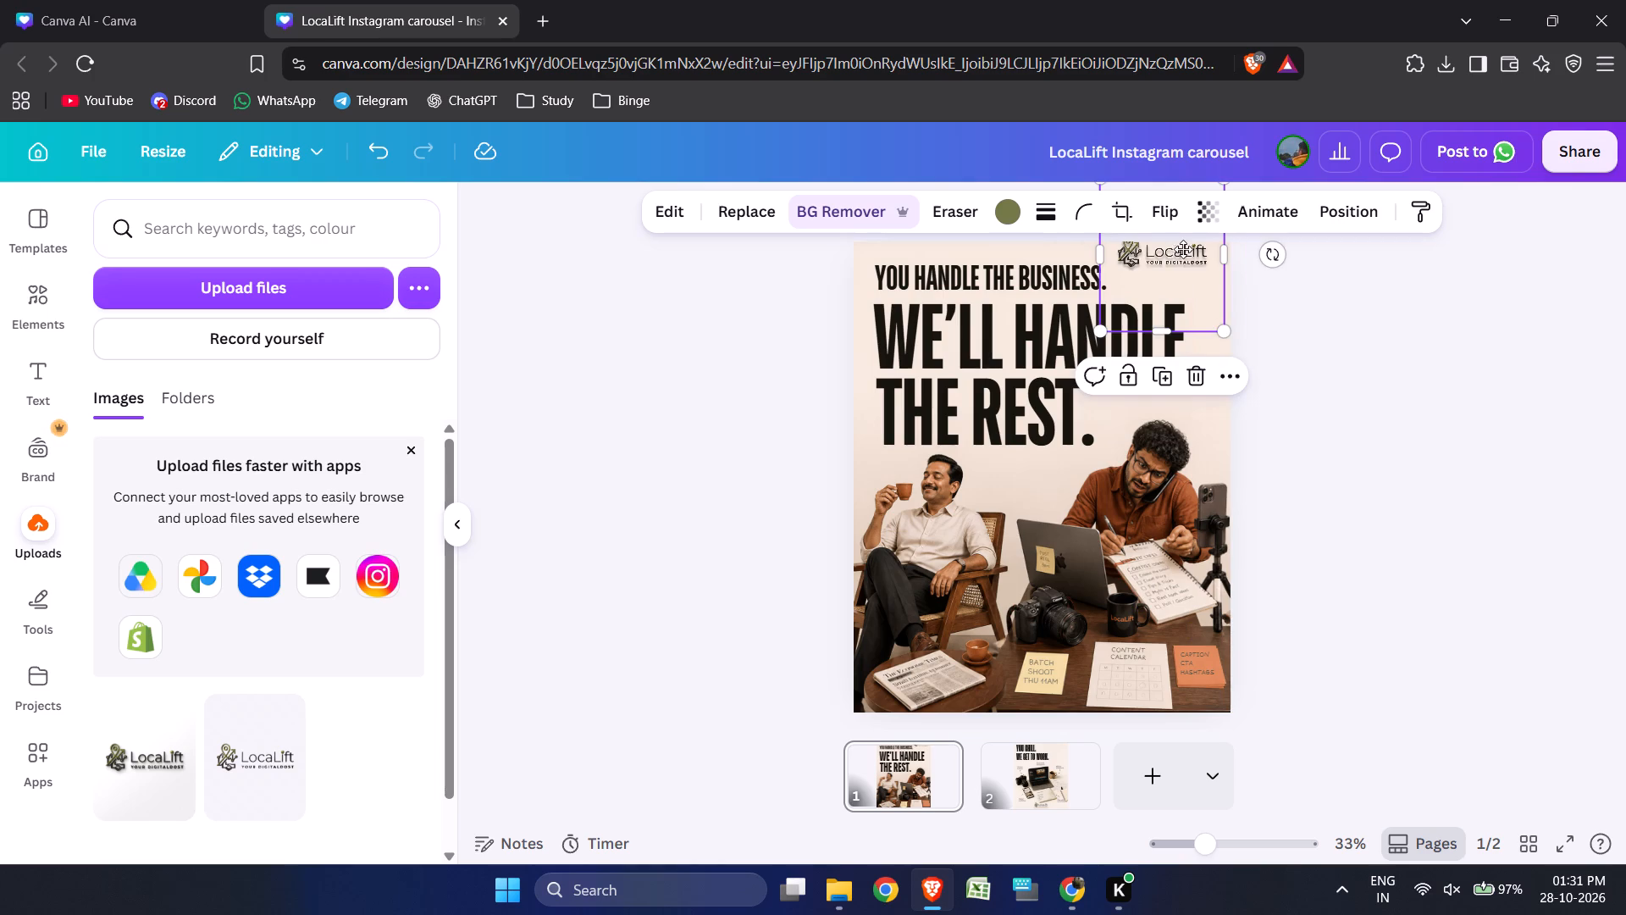
drag(1183, 249, 1187, 253)
click(1489, 339)
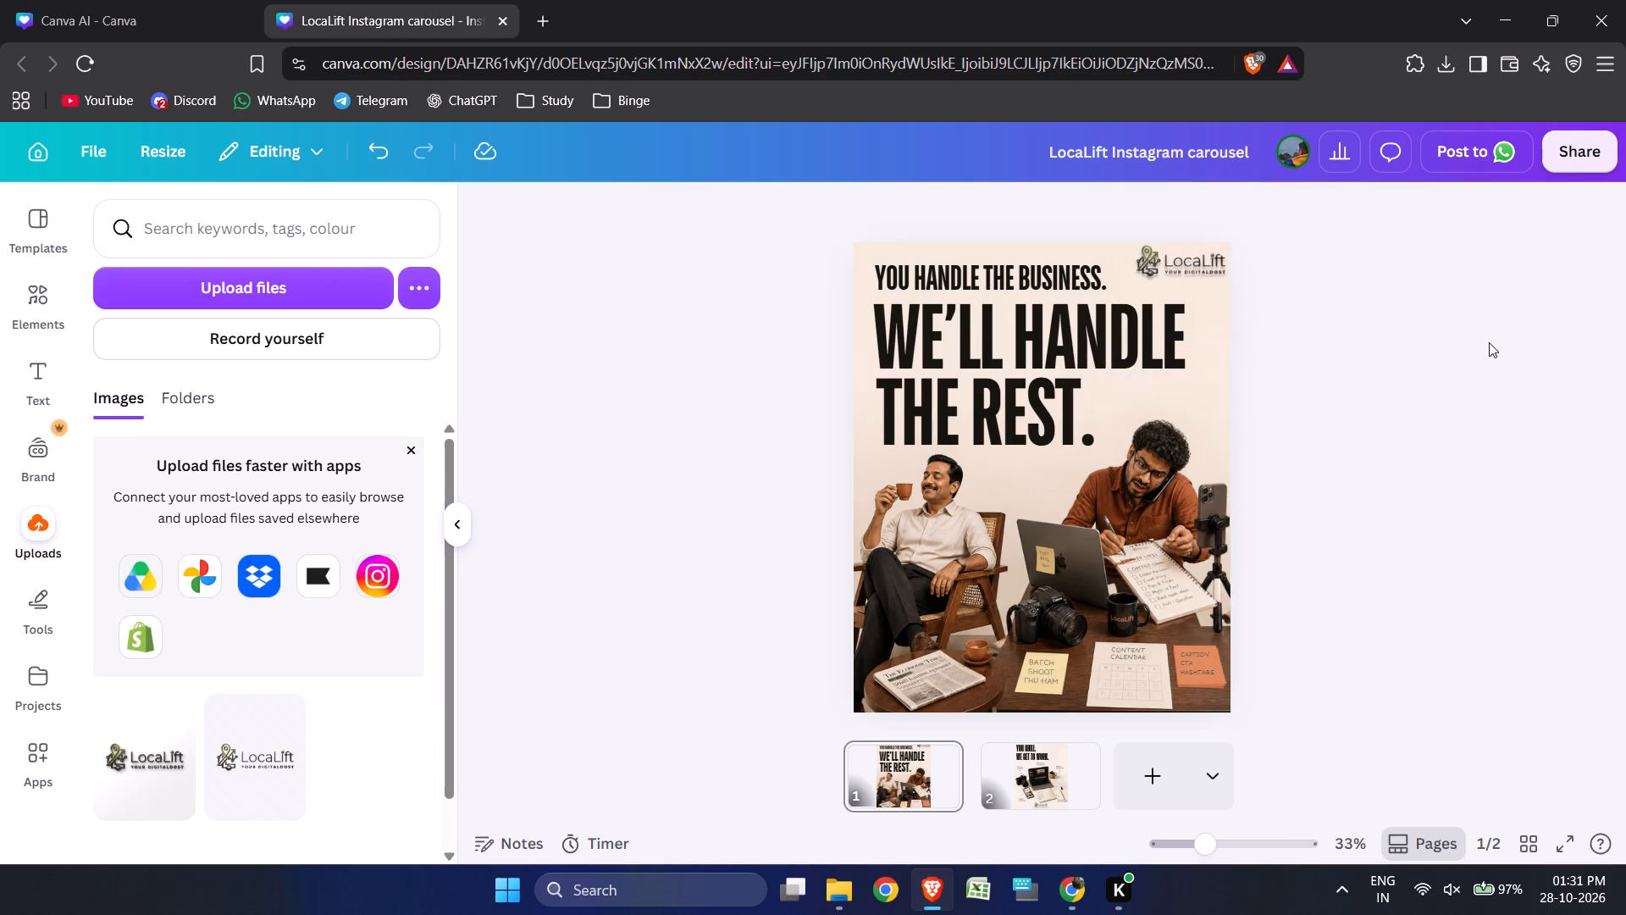
click(1176, 267)
key(Left)
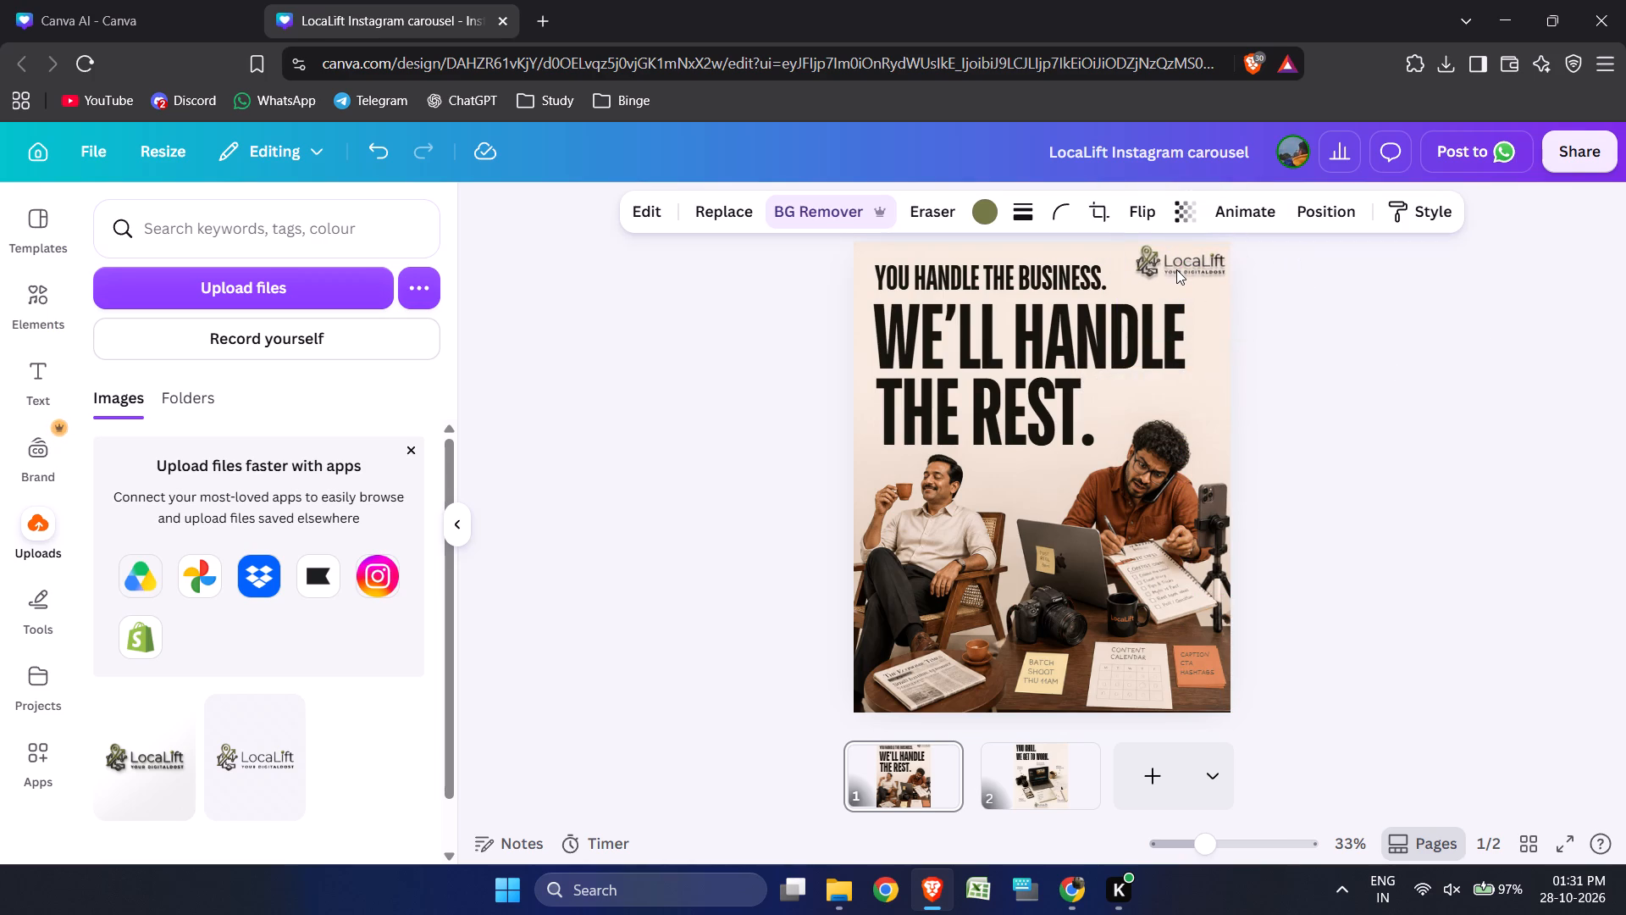
click(1440, 328)
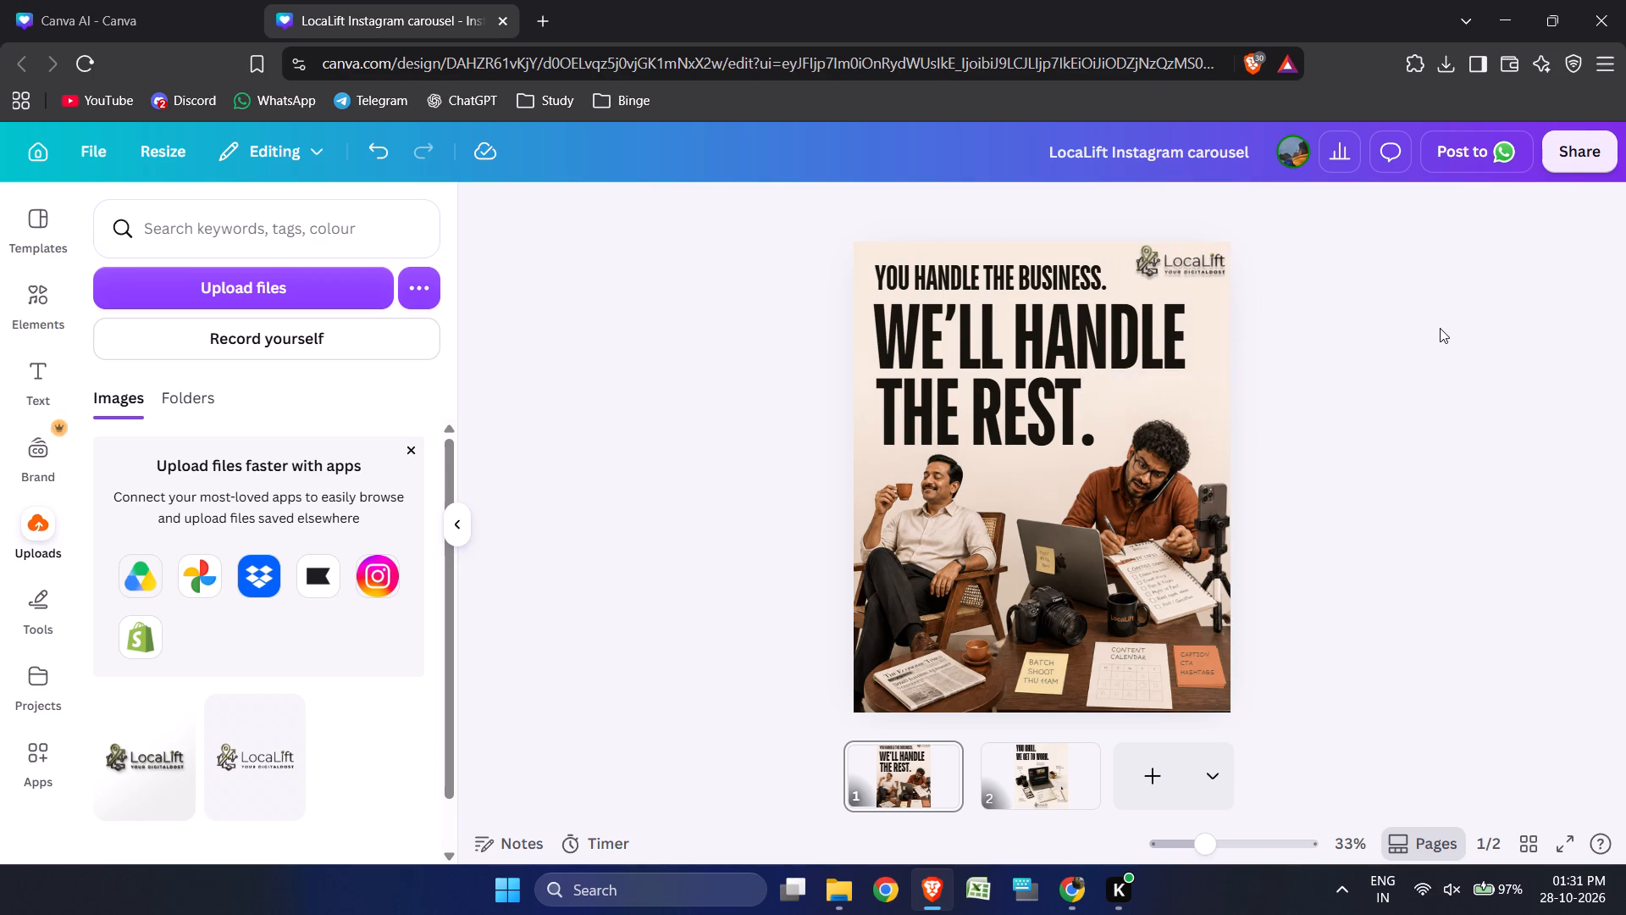
Nudge the logo on page 2 slightly further down toward the brown line, keeping its horizontal position.
click(1025, 779)
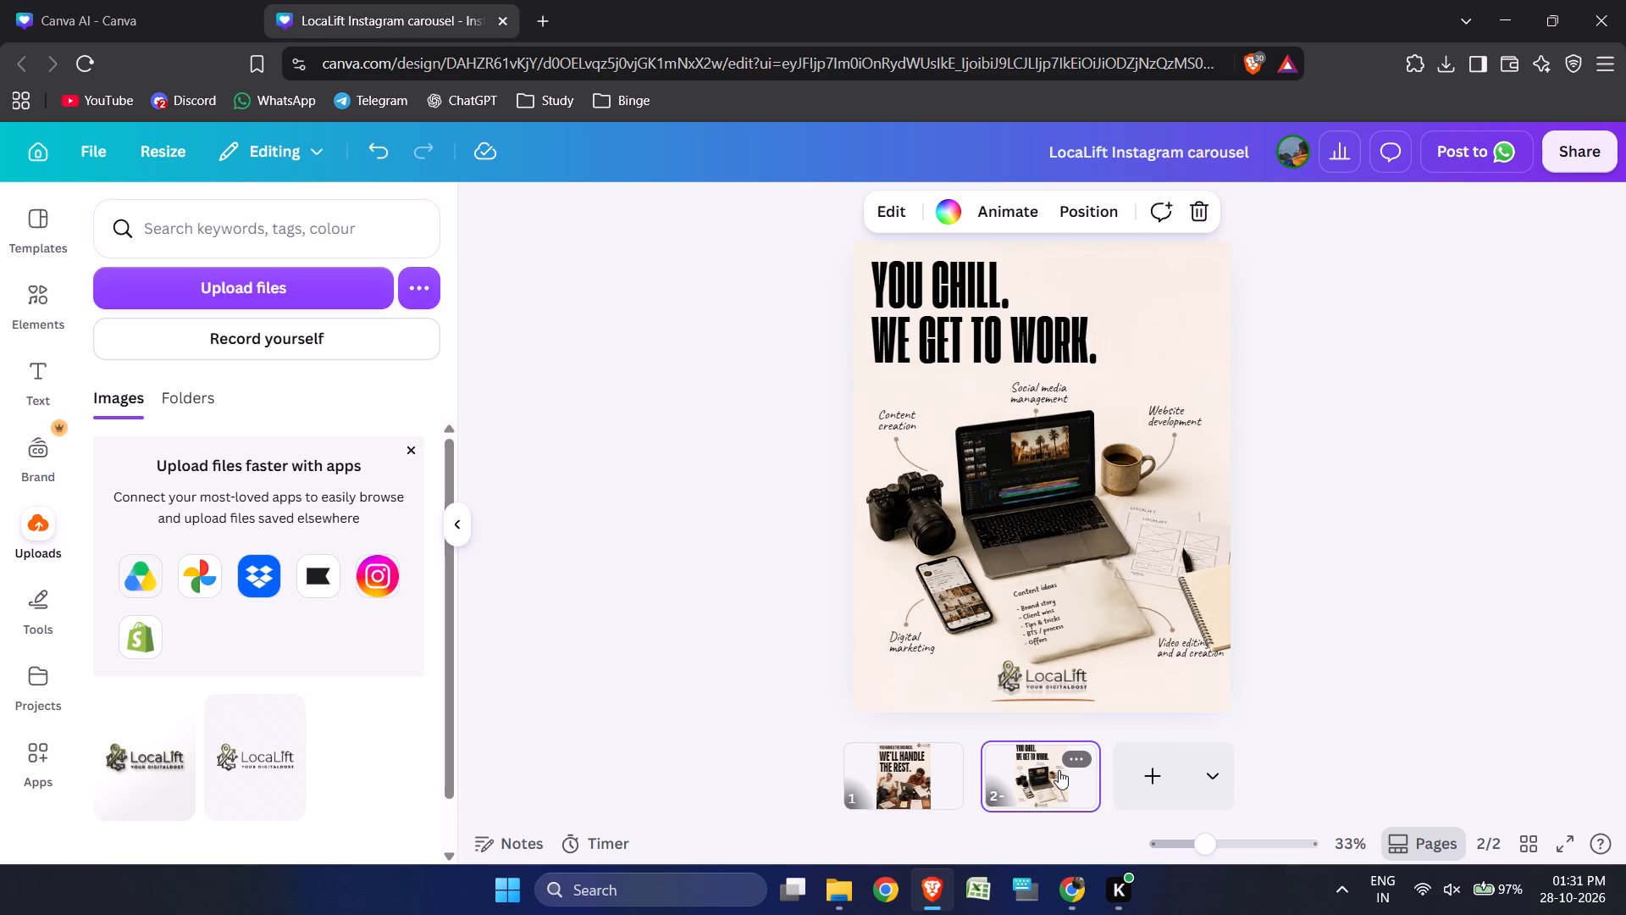
click(1051, 682)
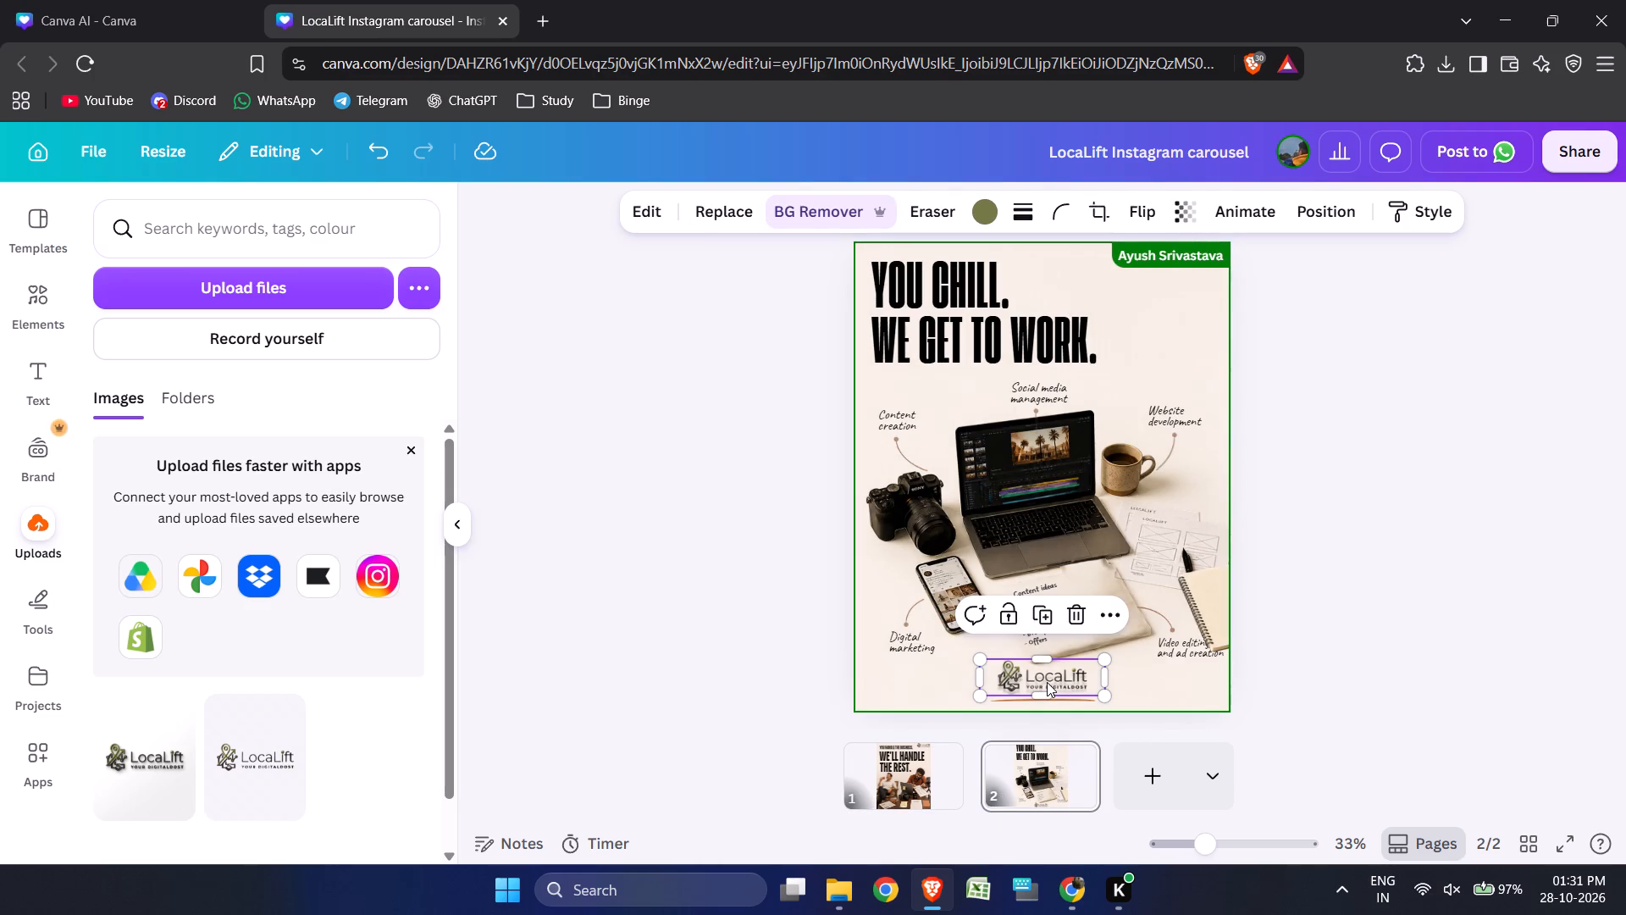
key(Down)
key(Down)
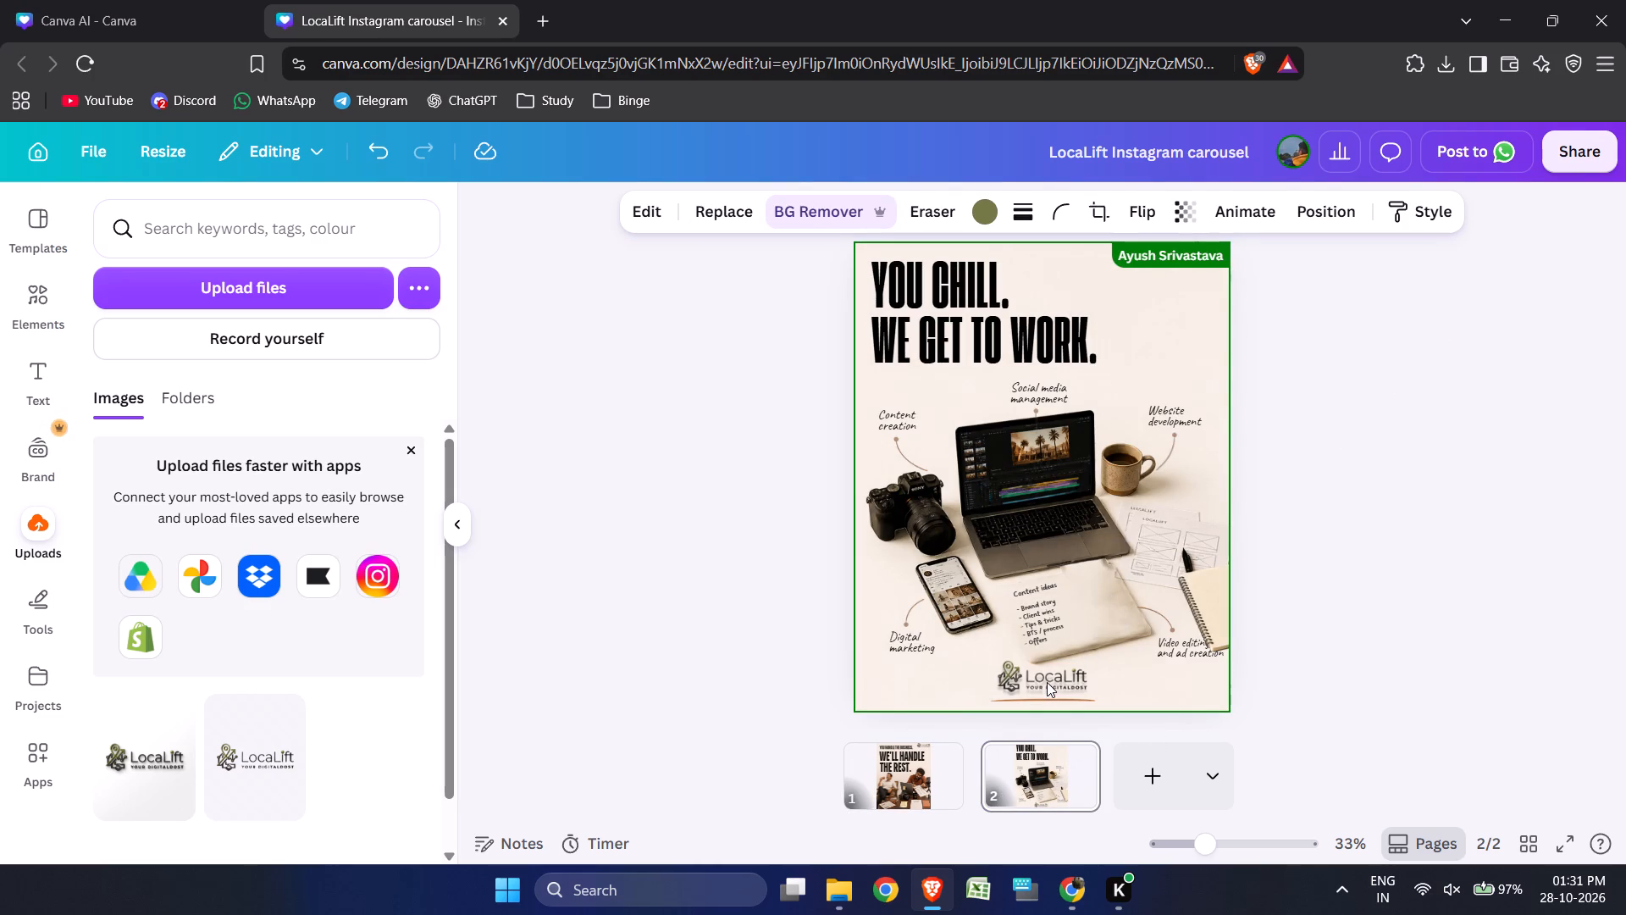
key(Down)
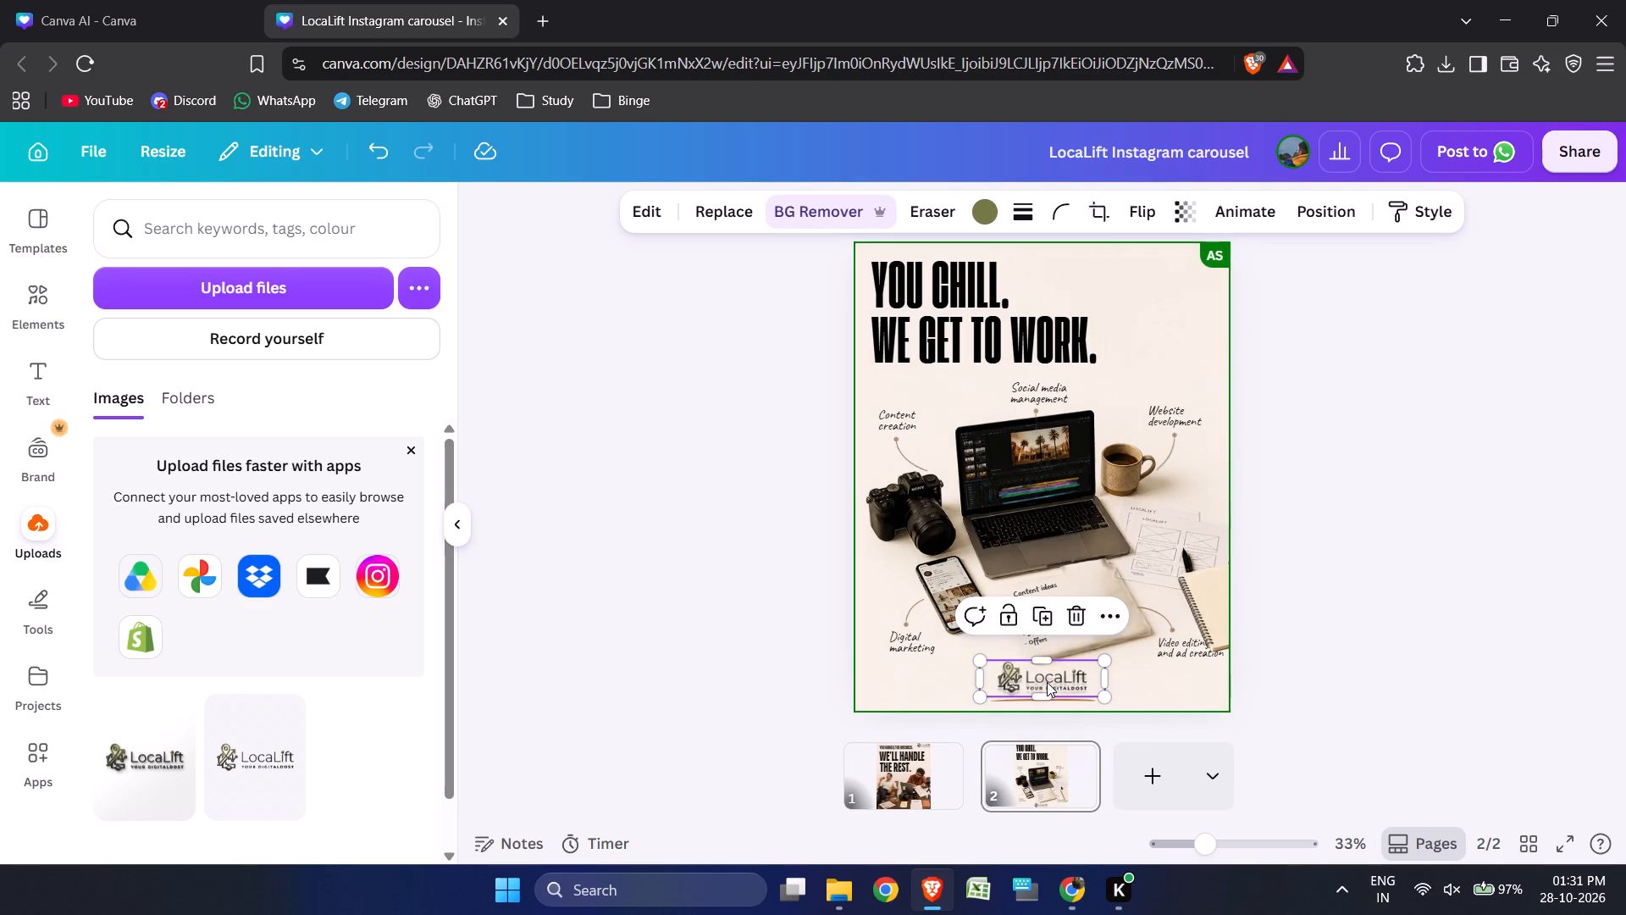
key(Right)
key(Left)
Download all pages of the LocaLift Instagram carousel as high-quality PNG at 1,080 × 1,350 px.
click(1371, 507)
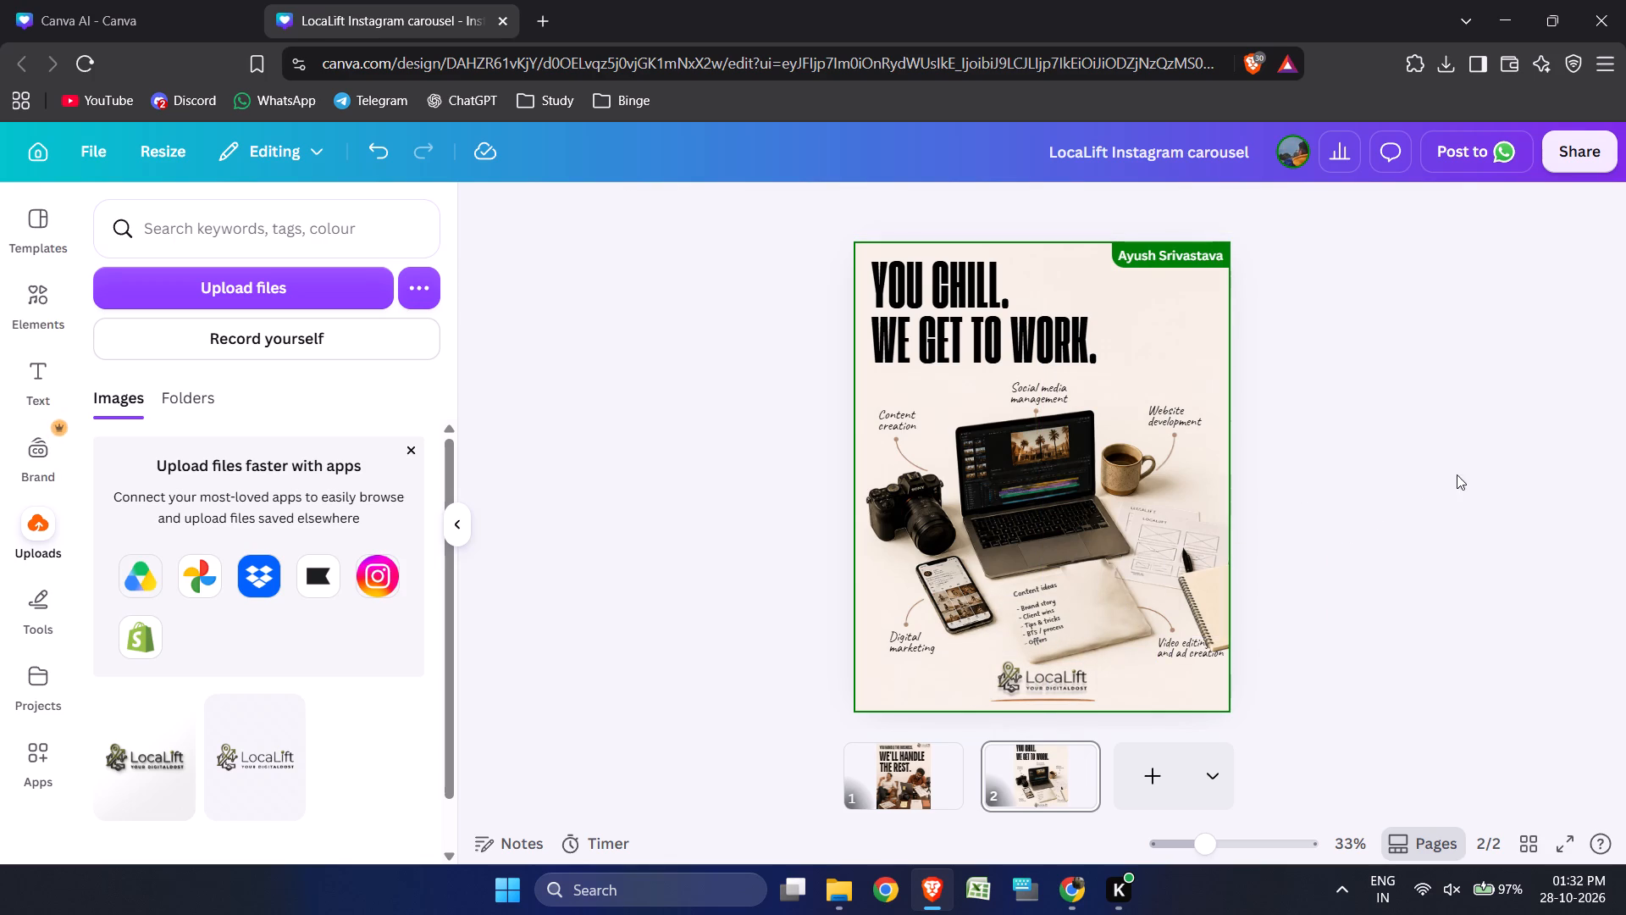
click(878, 794)
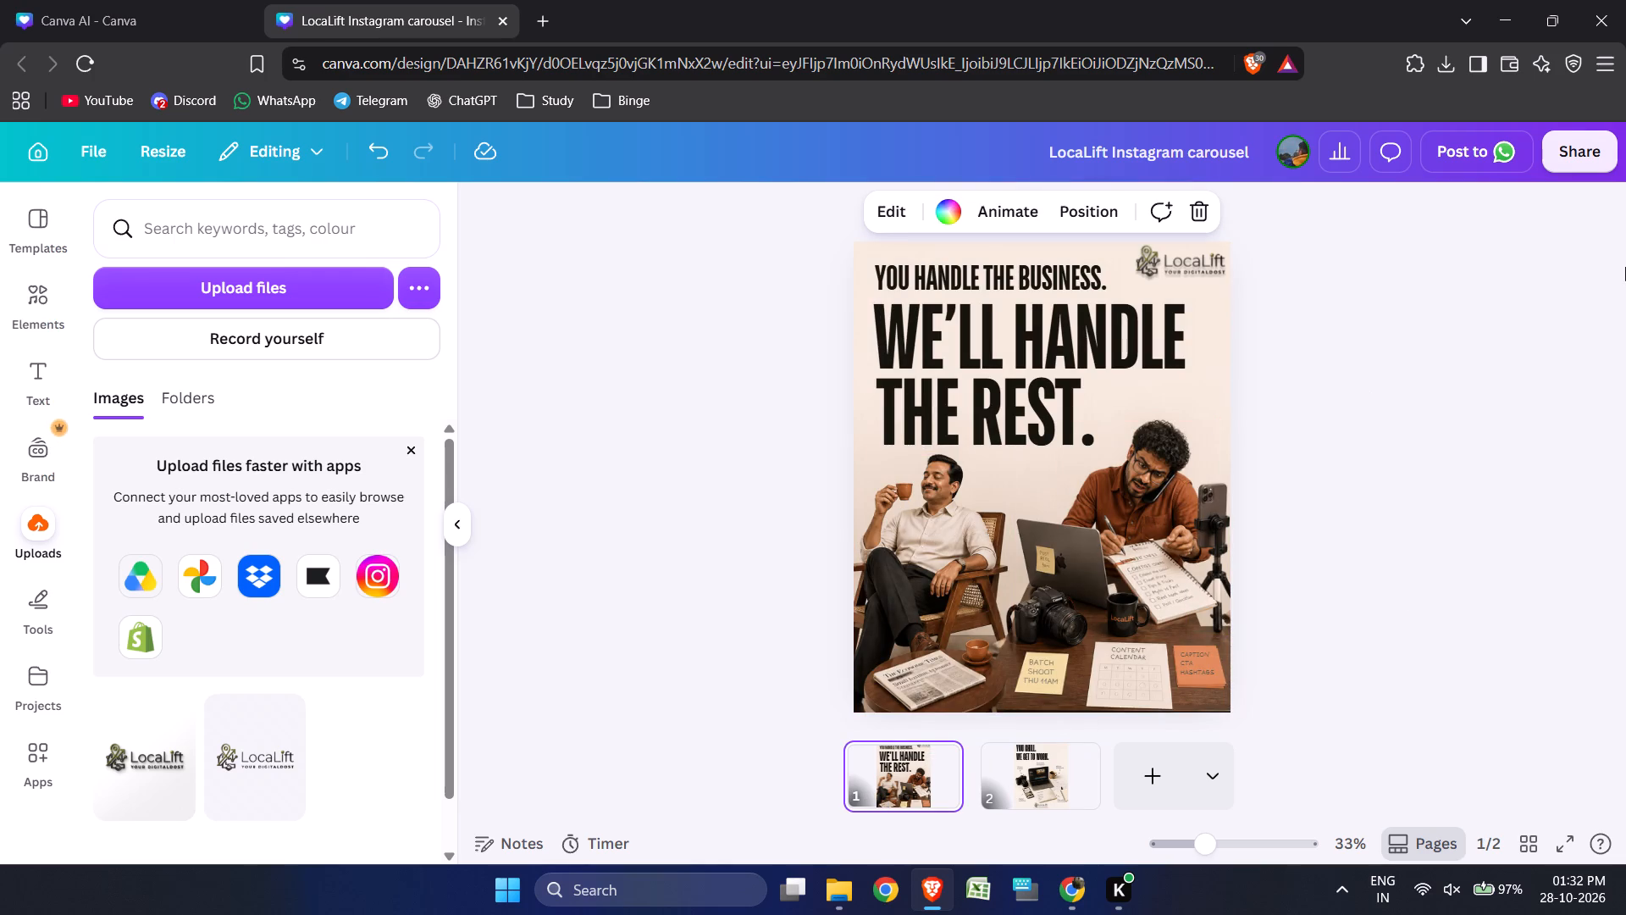
click(1030, 779)
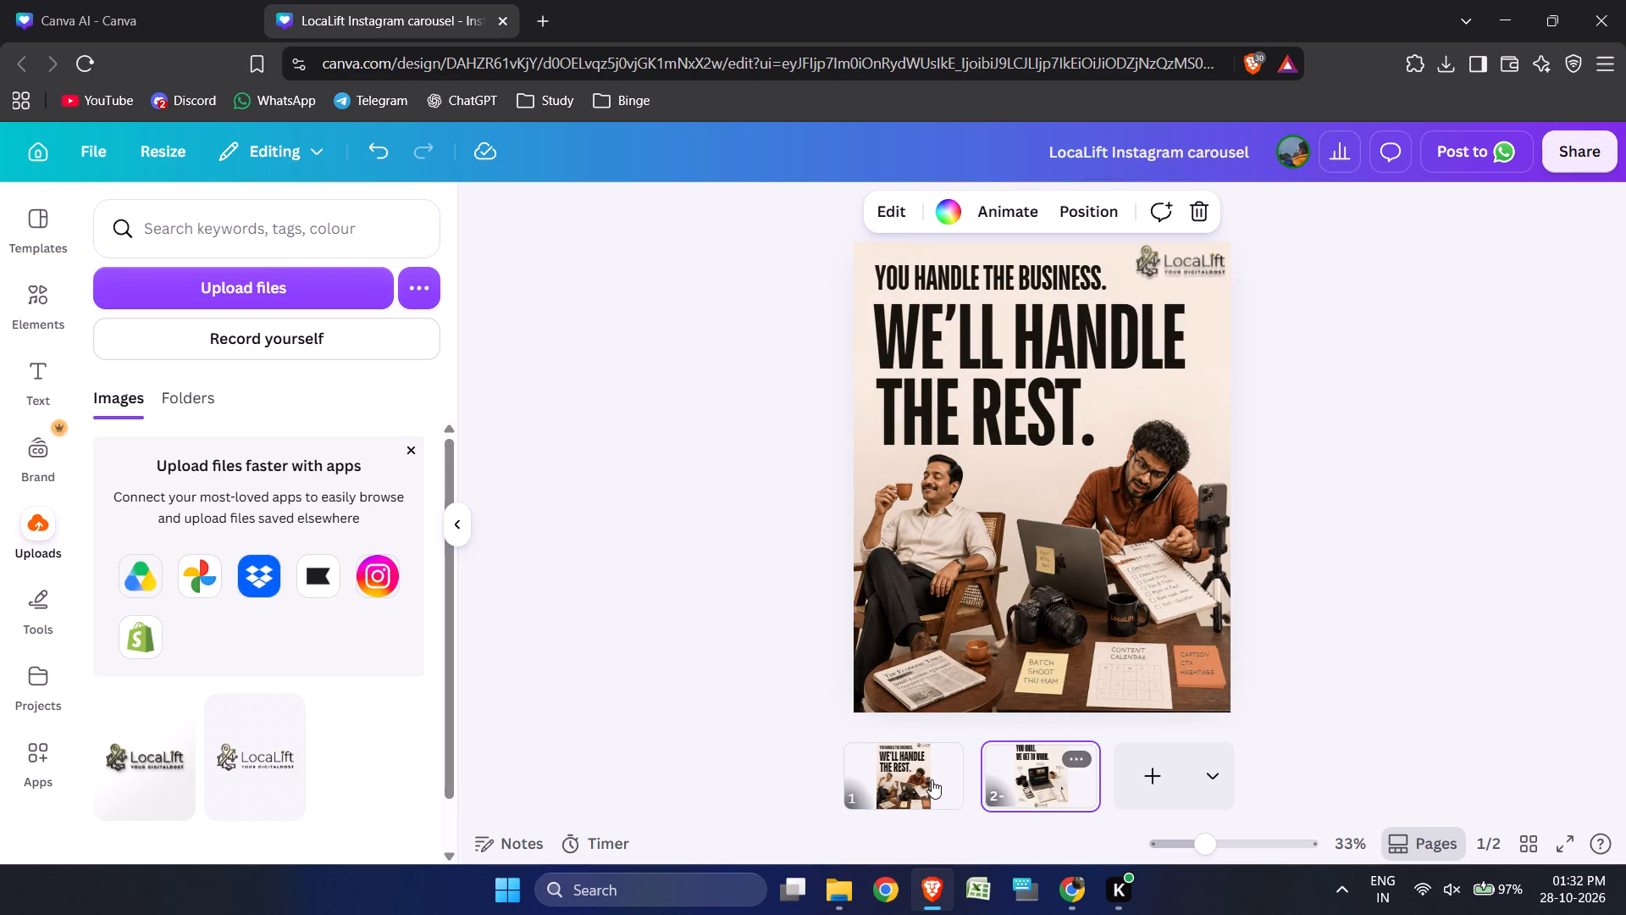
click(917, 779)
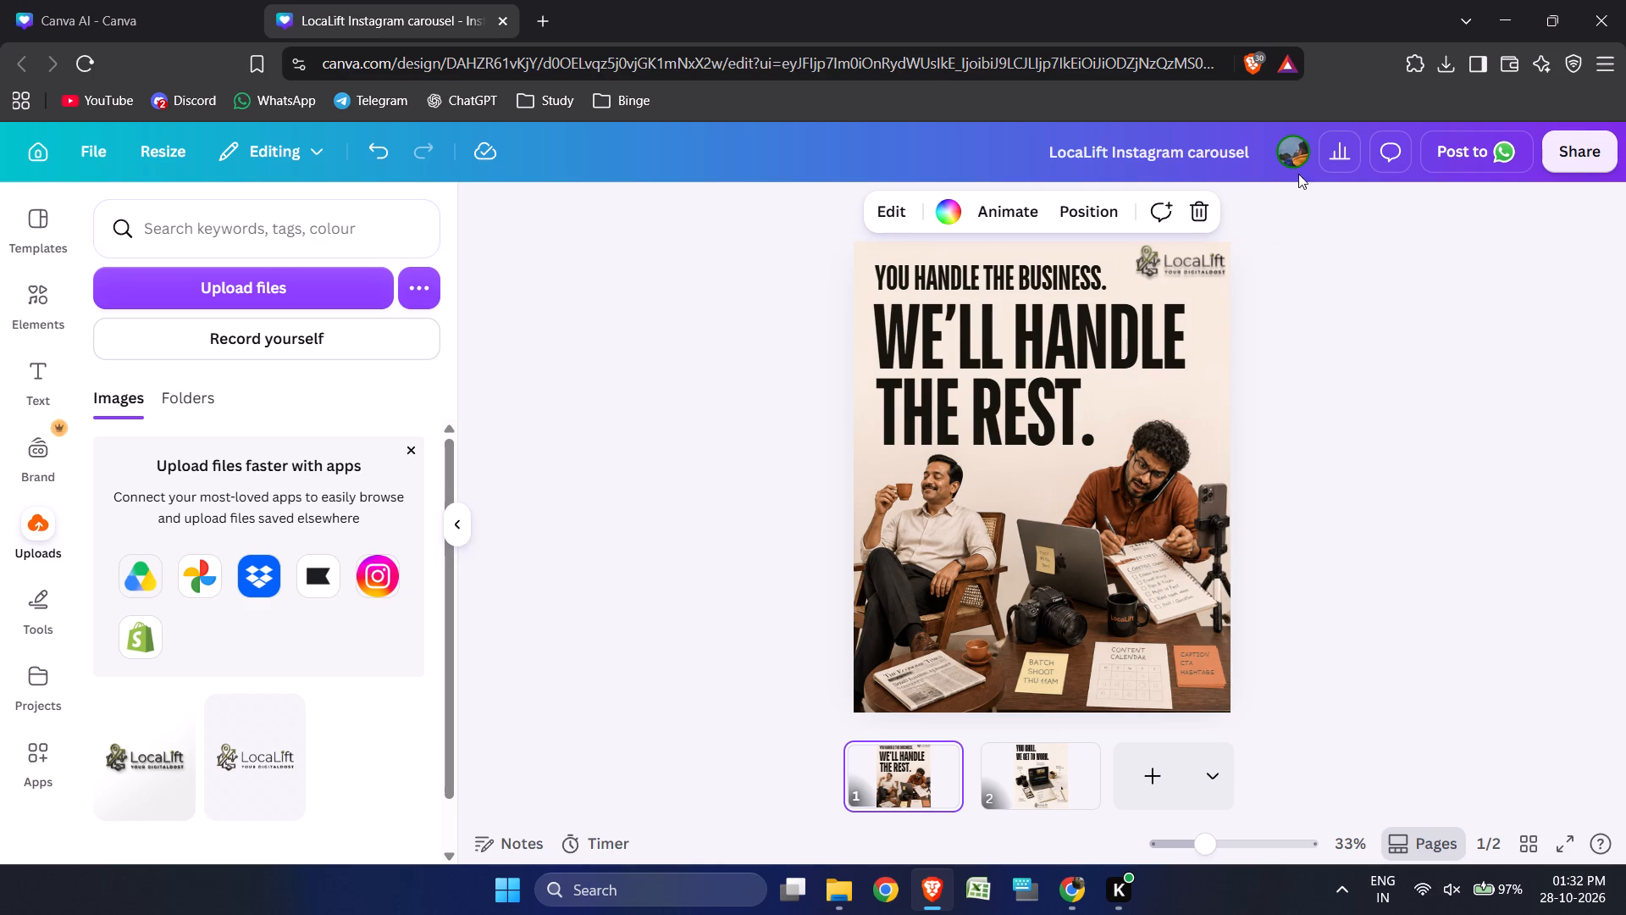
click(1593, 153)
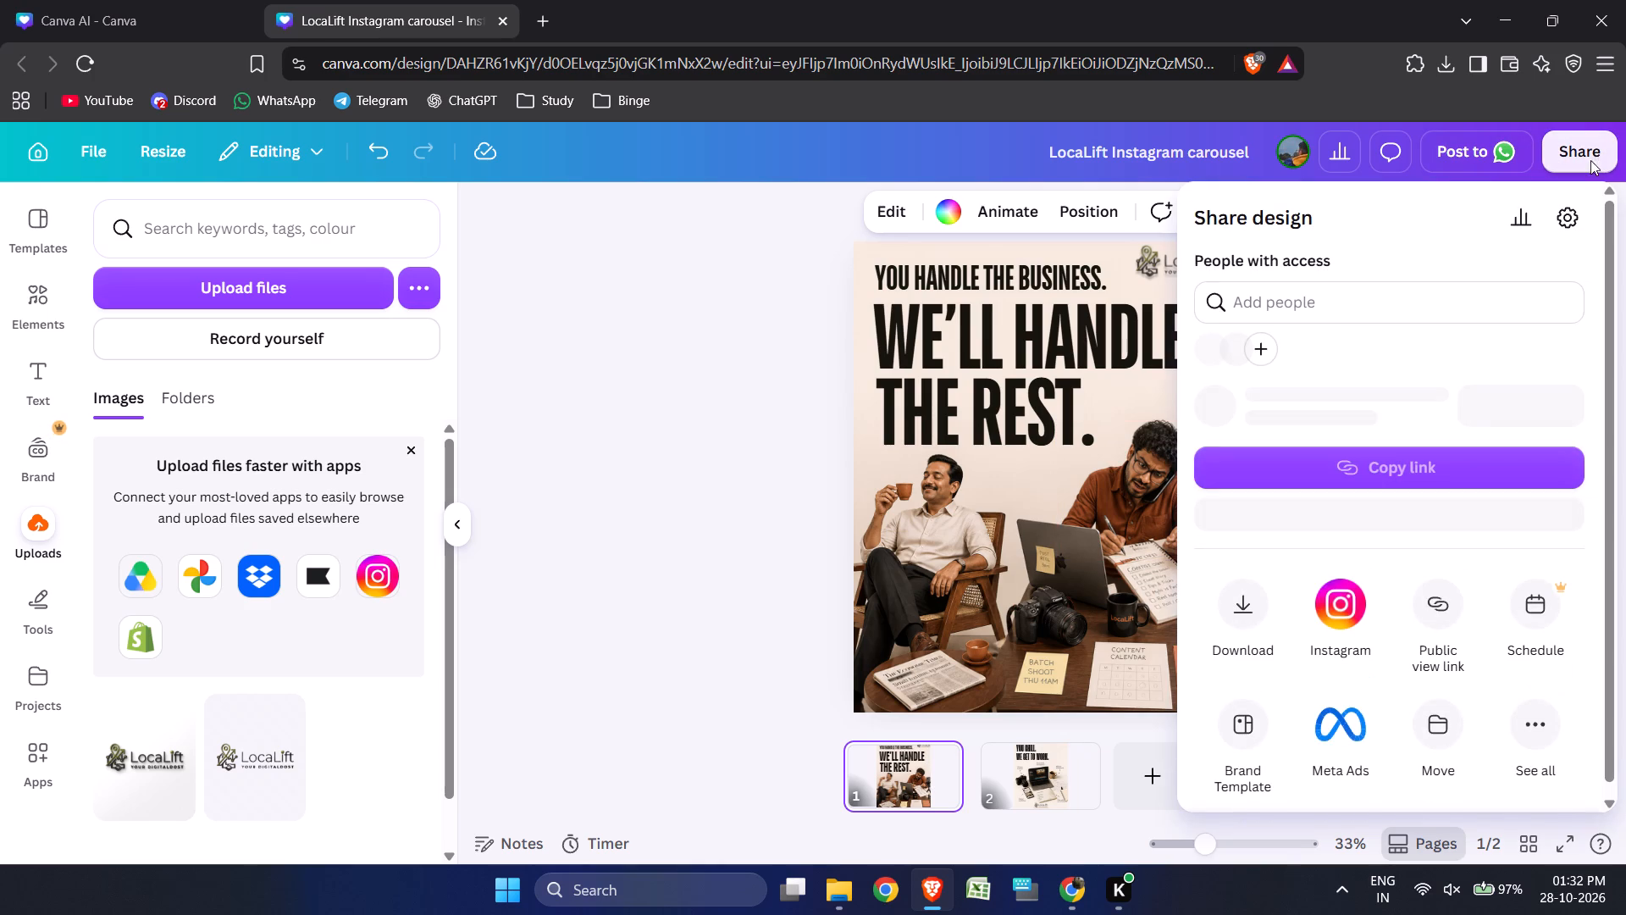
click(1266, 669)
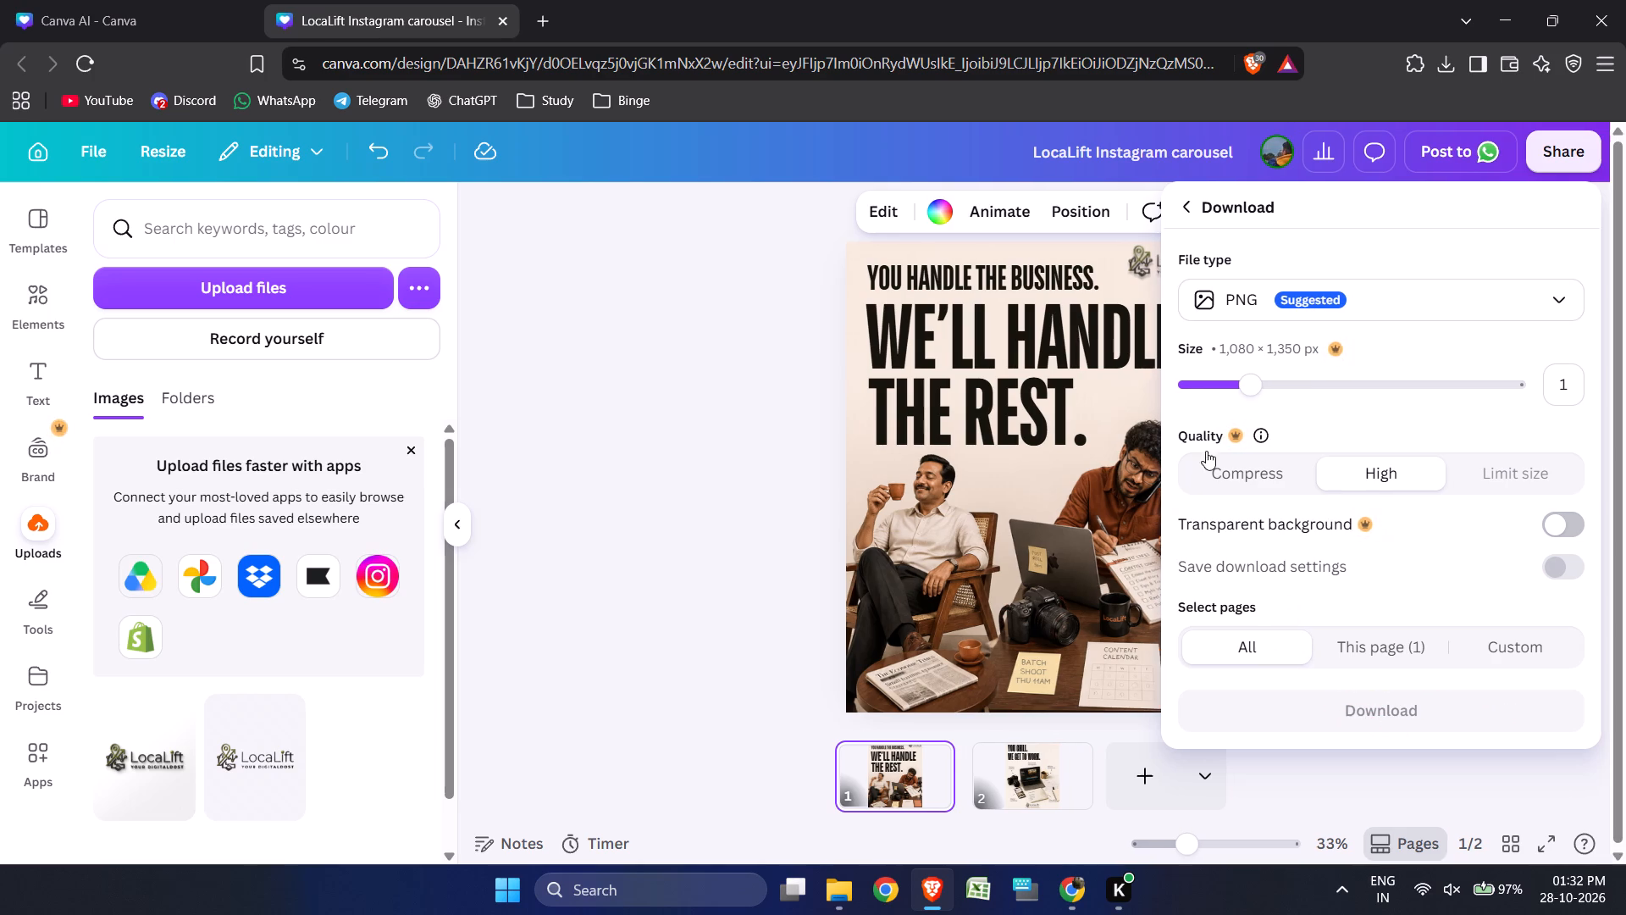
click(1320, 707)
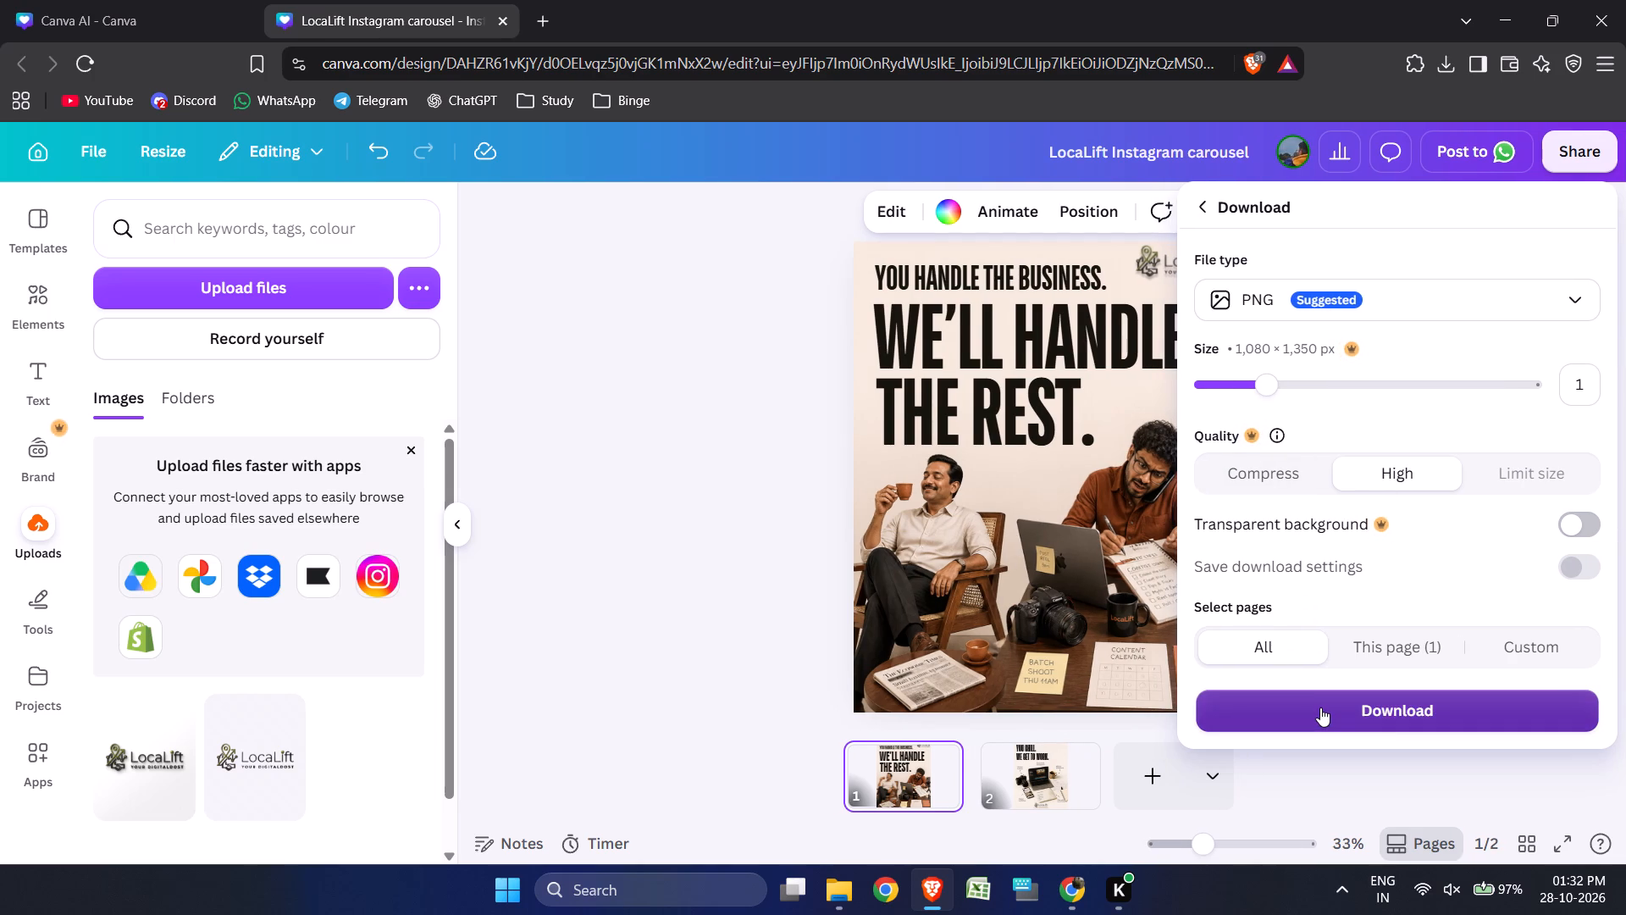
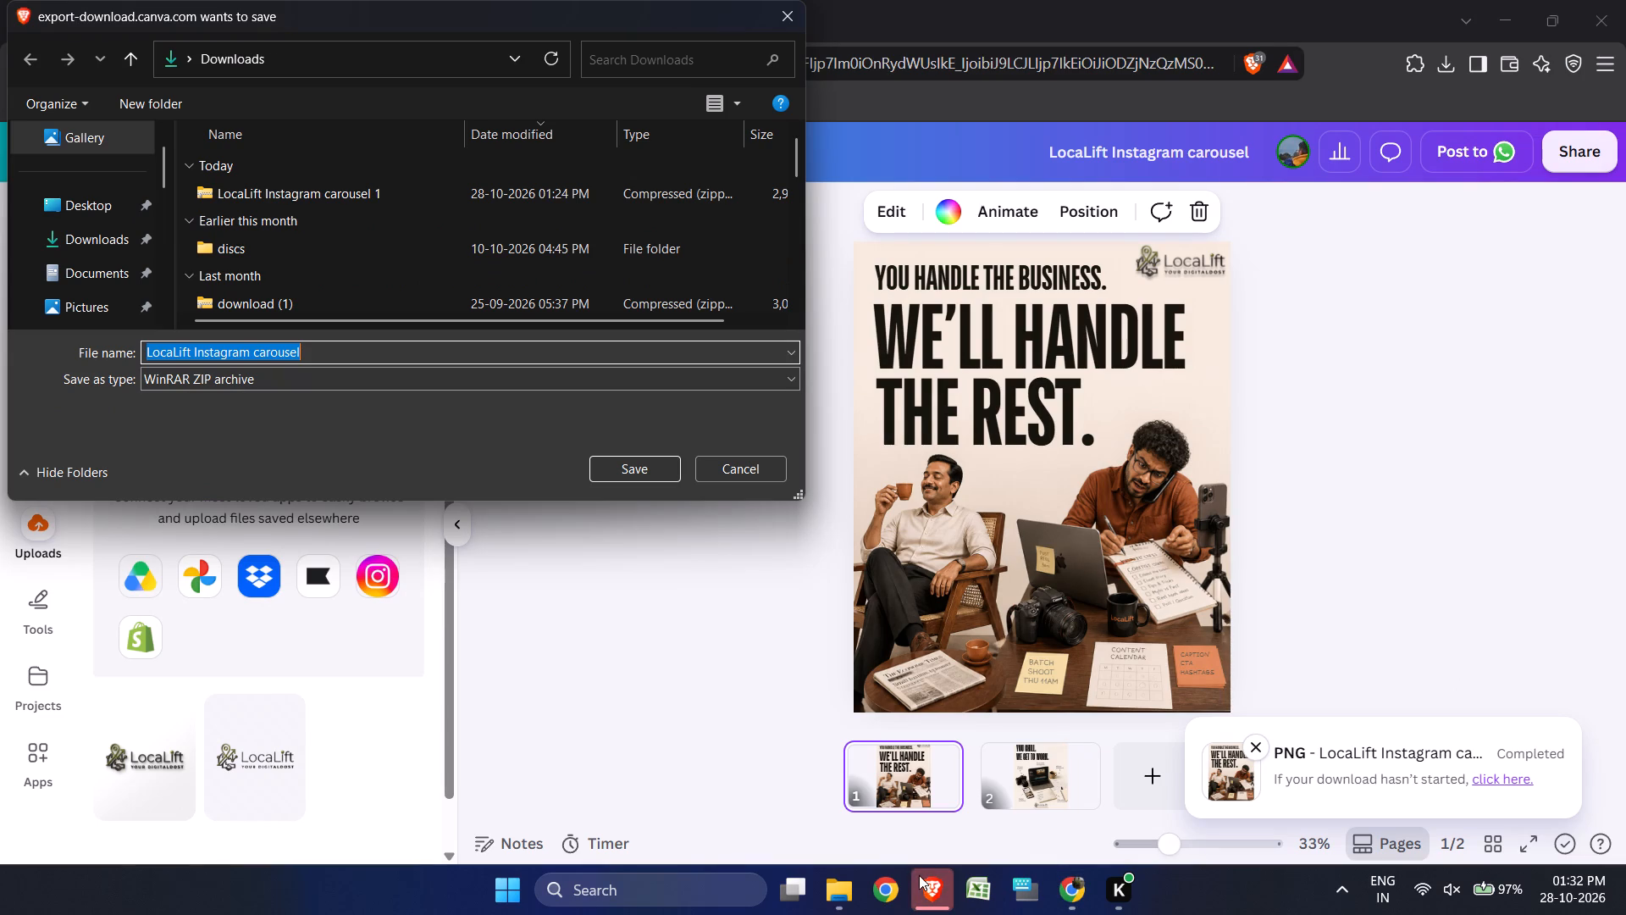
Save the carousel's exported PNG archive in the Downloads folder.
click(1597, 156)
click(651, 475)
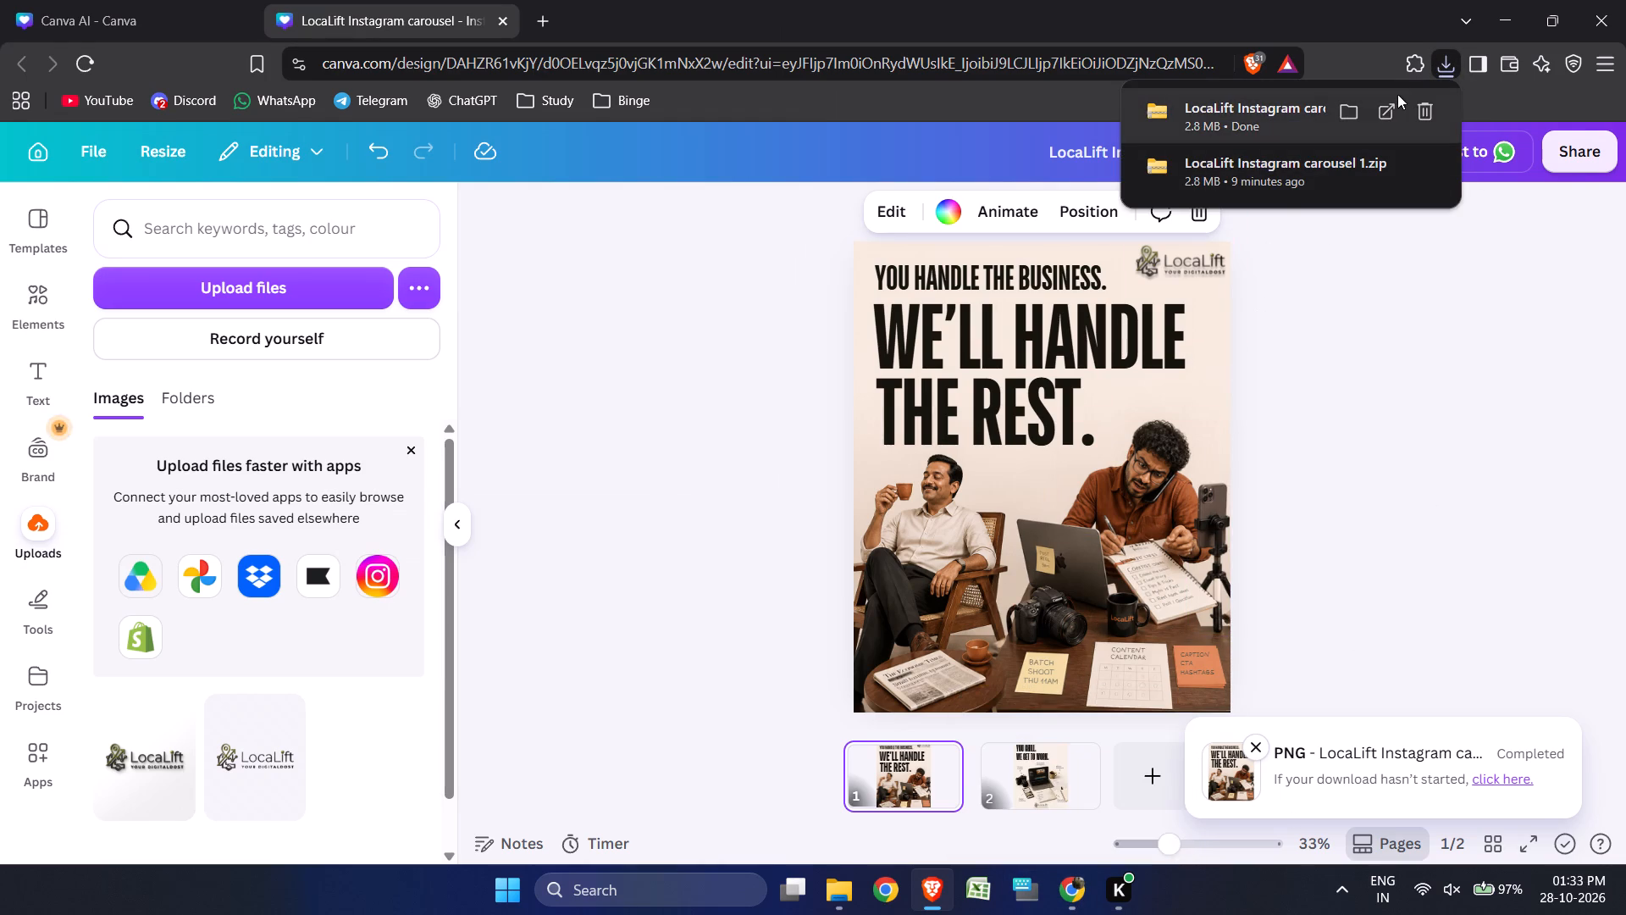
Open the Downloads folder from the finished download and look through today's files for the carousel archive.
click(1347, 115)
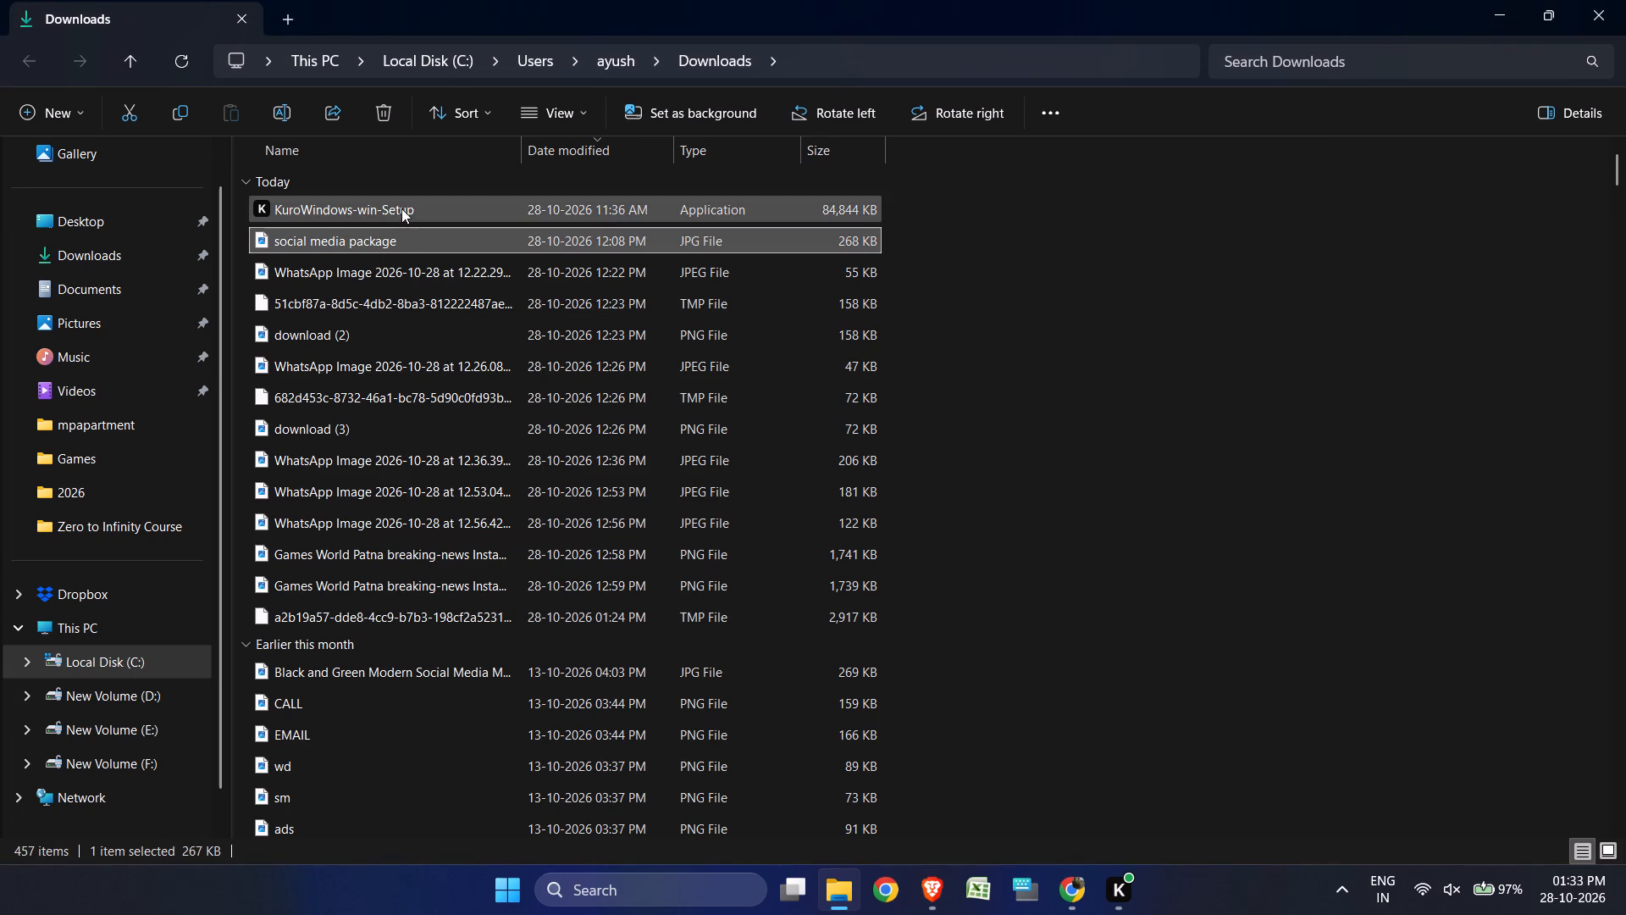
scroll(445, 584, down, 1)
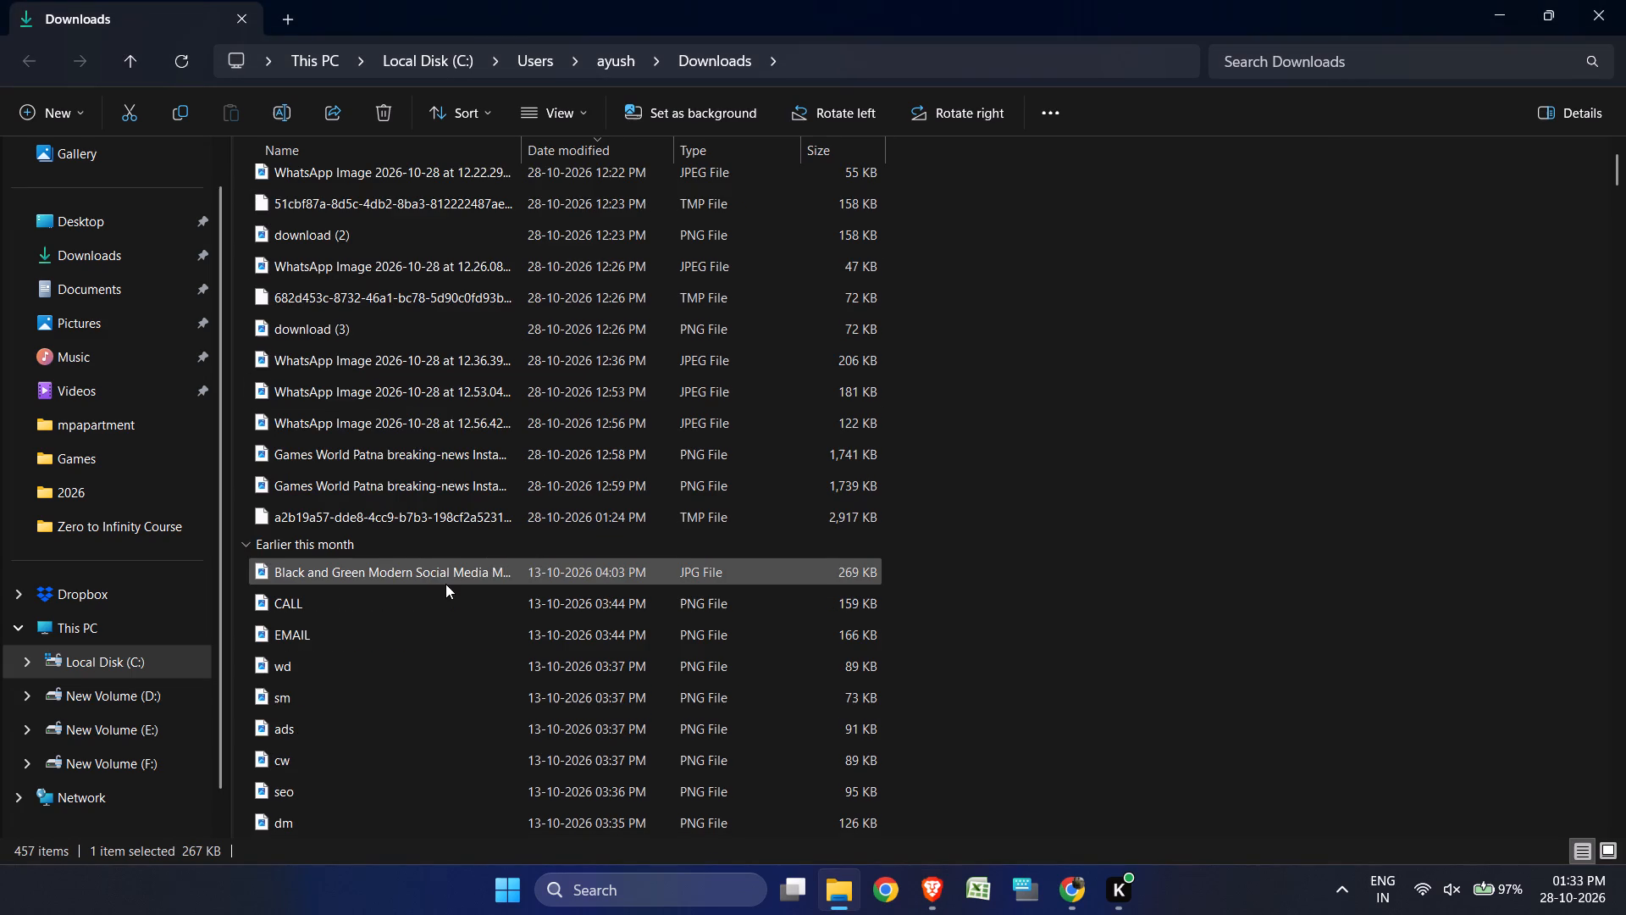
scroll(435, 479, up, 1)
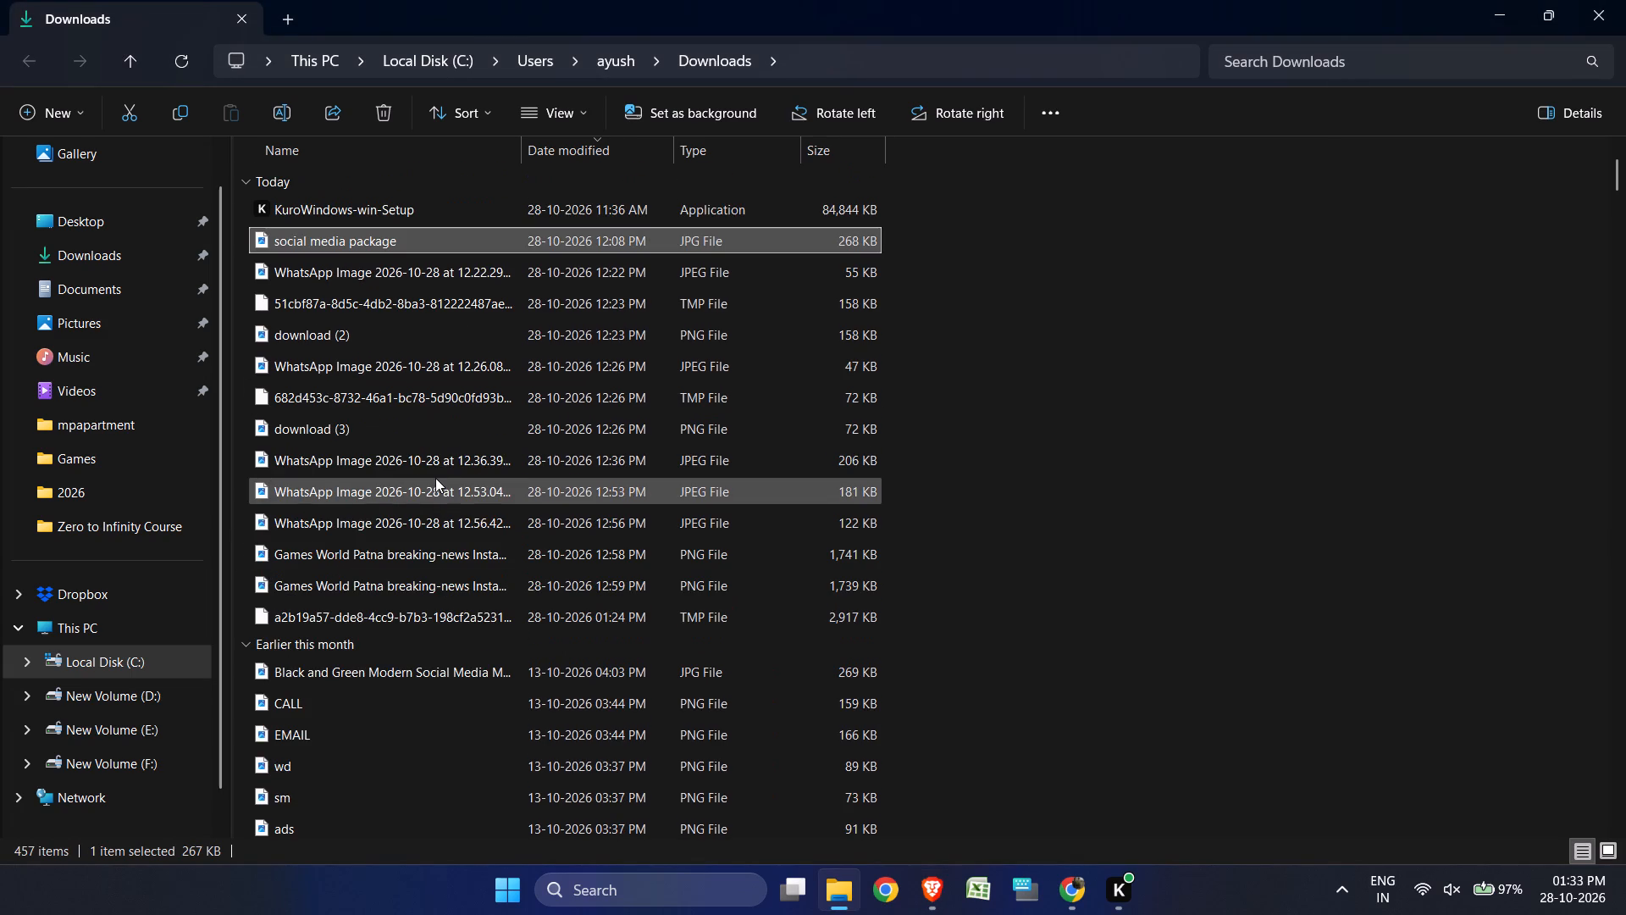
Back in Brave, download all carousel pages again as PNG and save the archive to the Desktop.
click(937, 876)
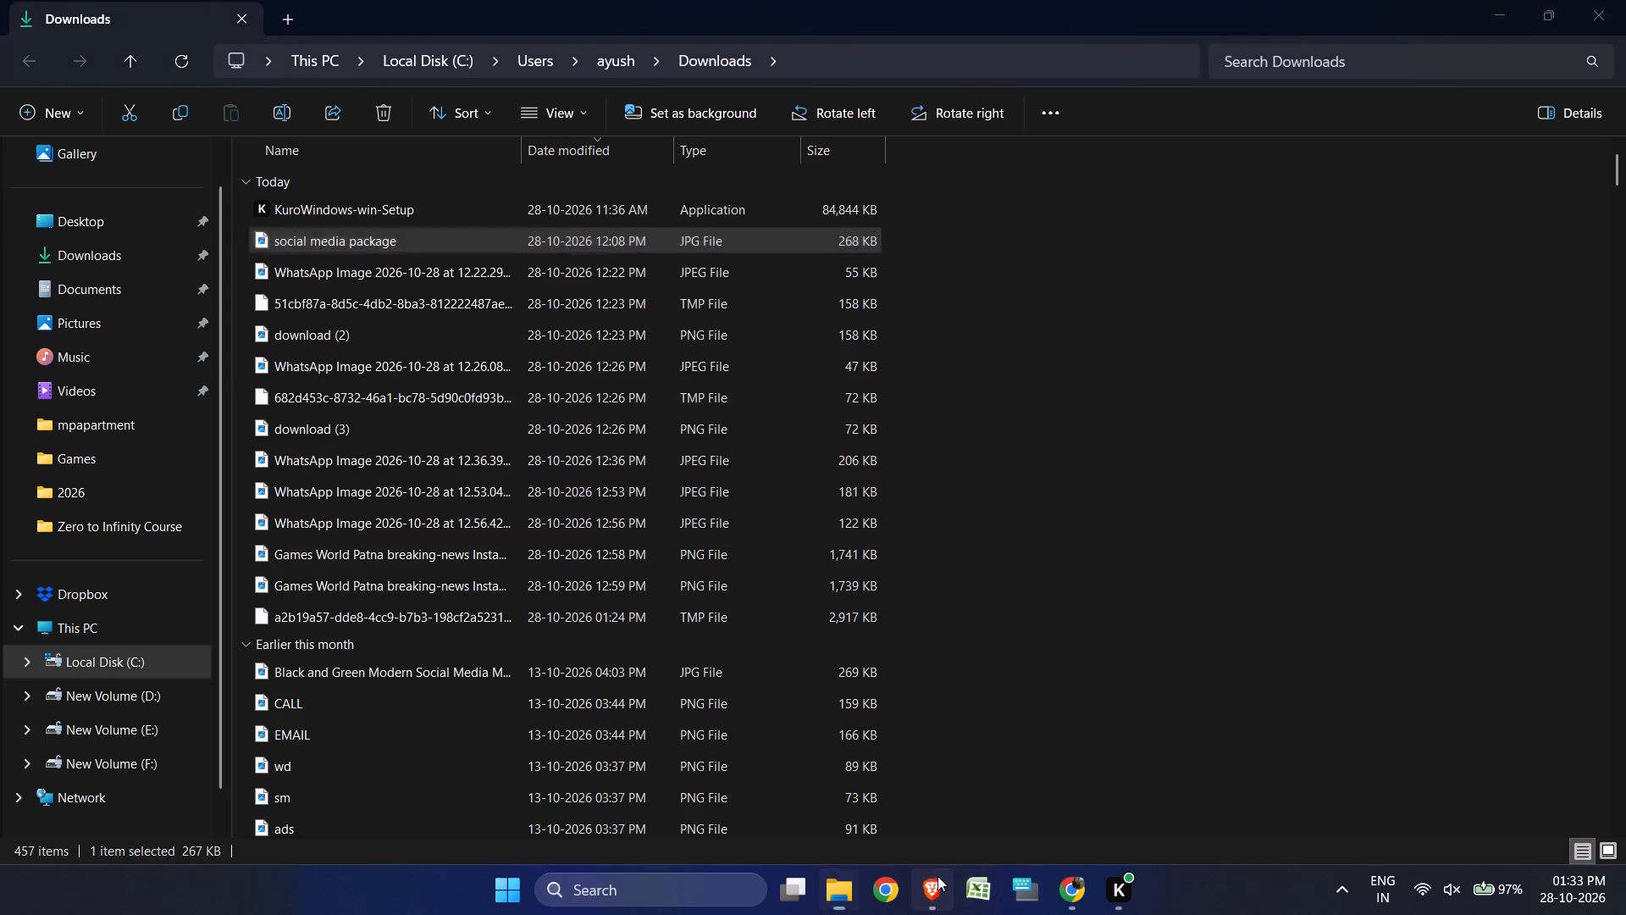
click(1571, 145)
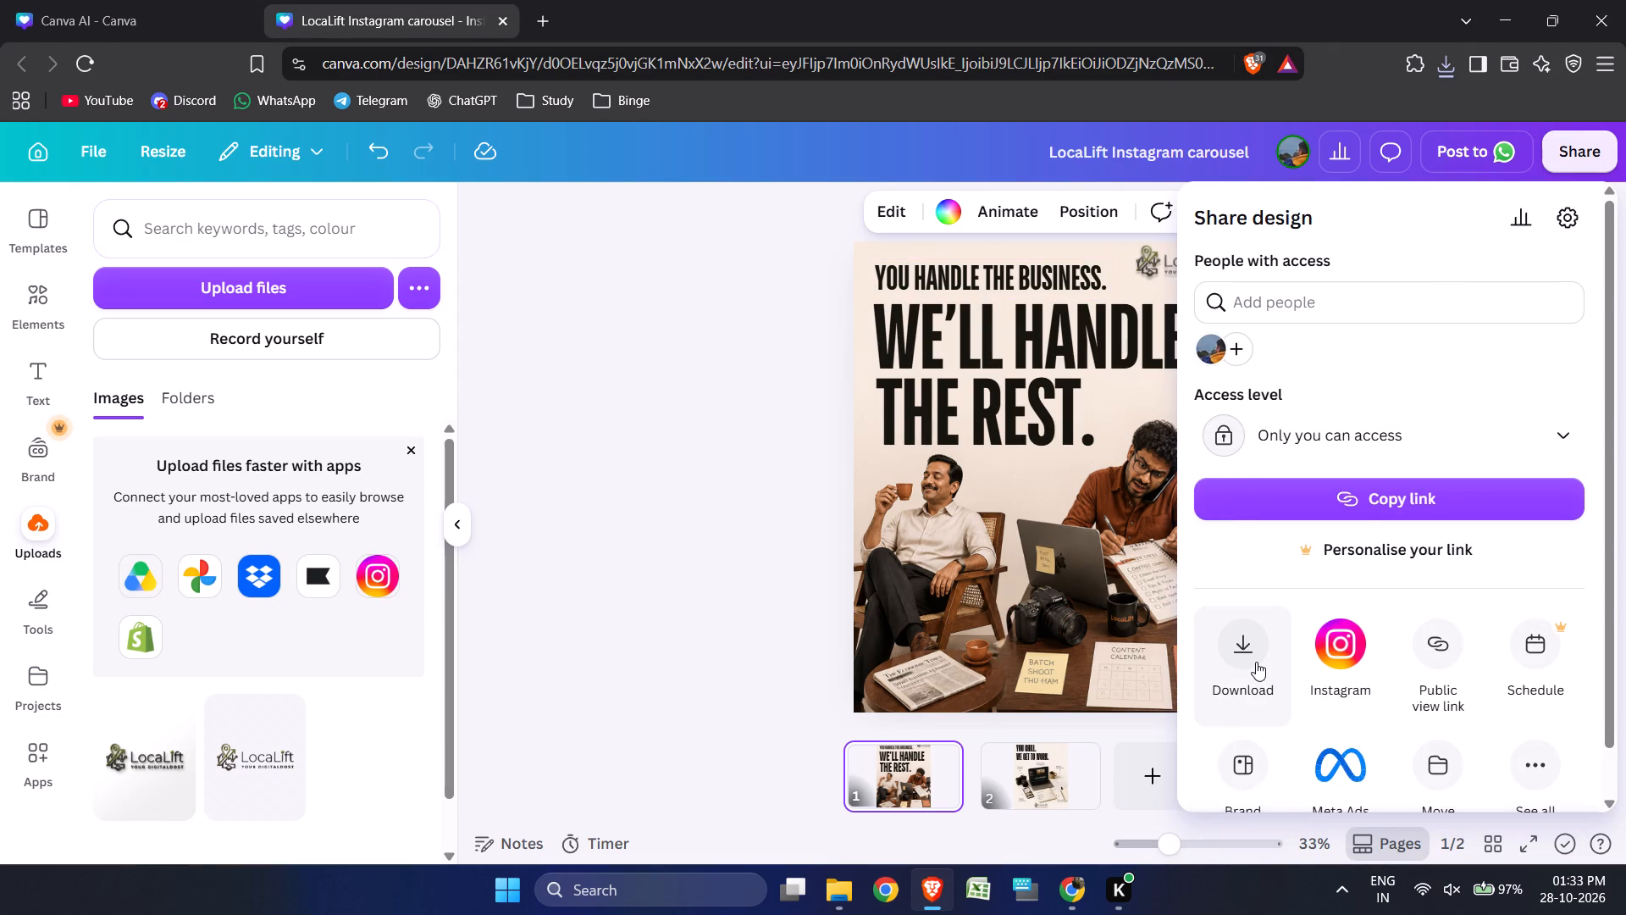
click(1256, 662)
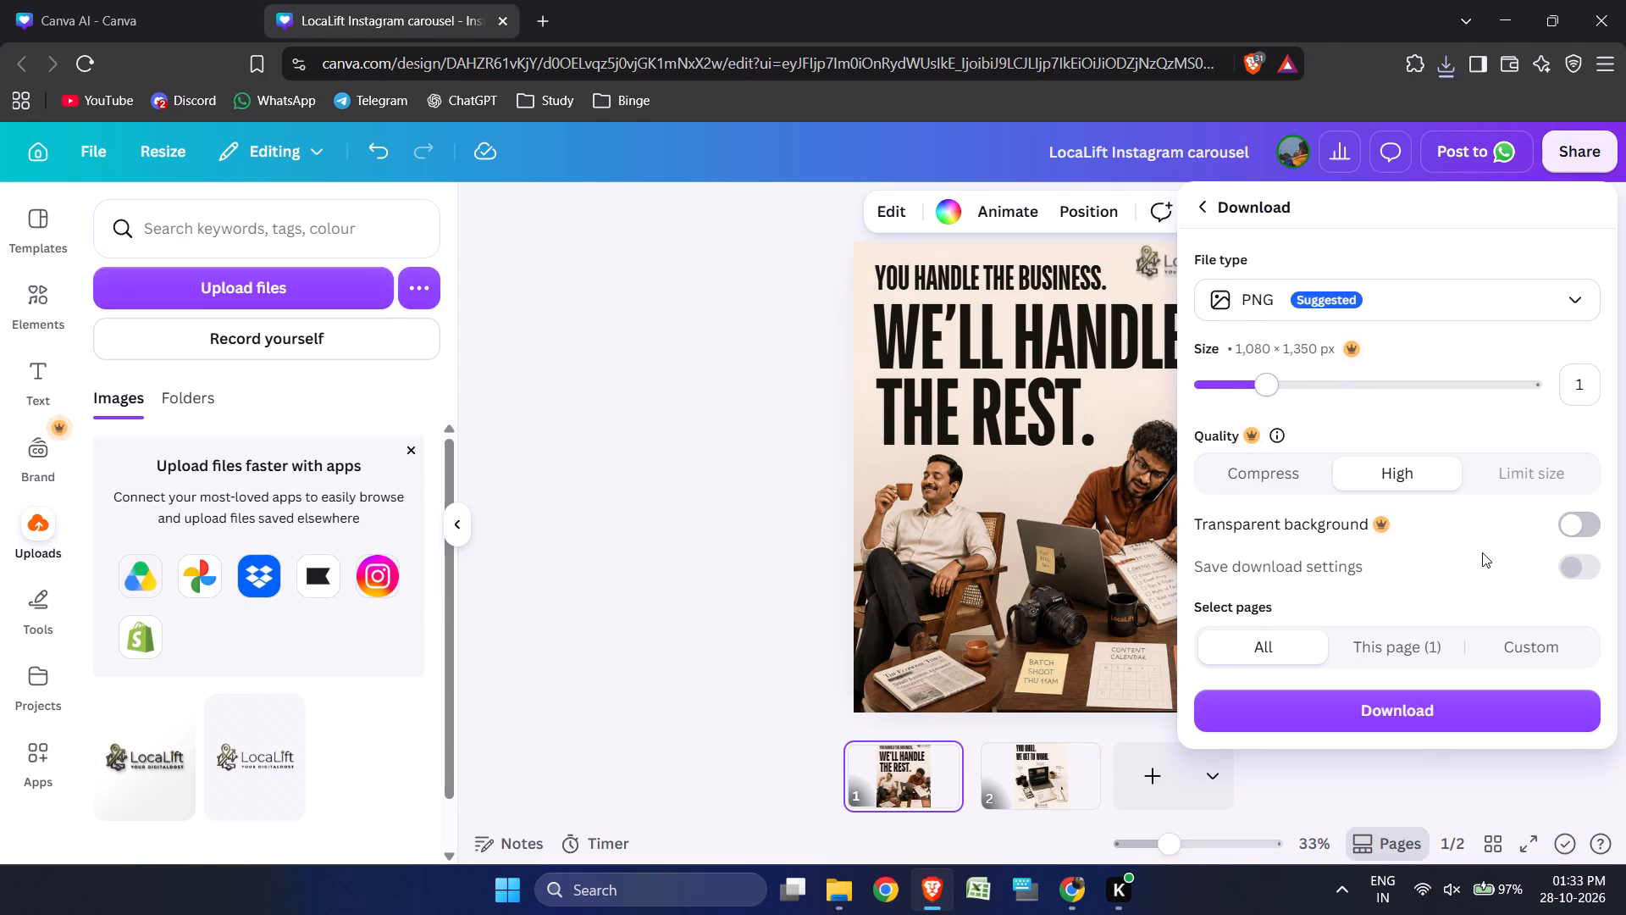
click(1412, 718)
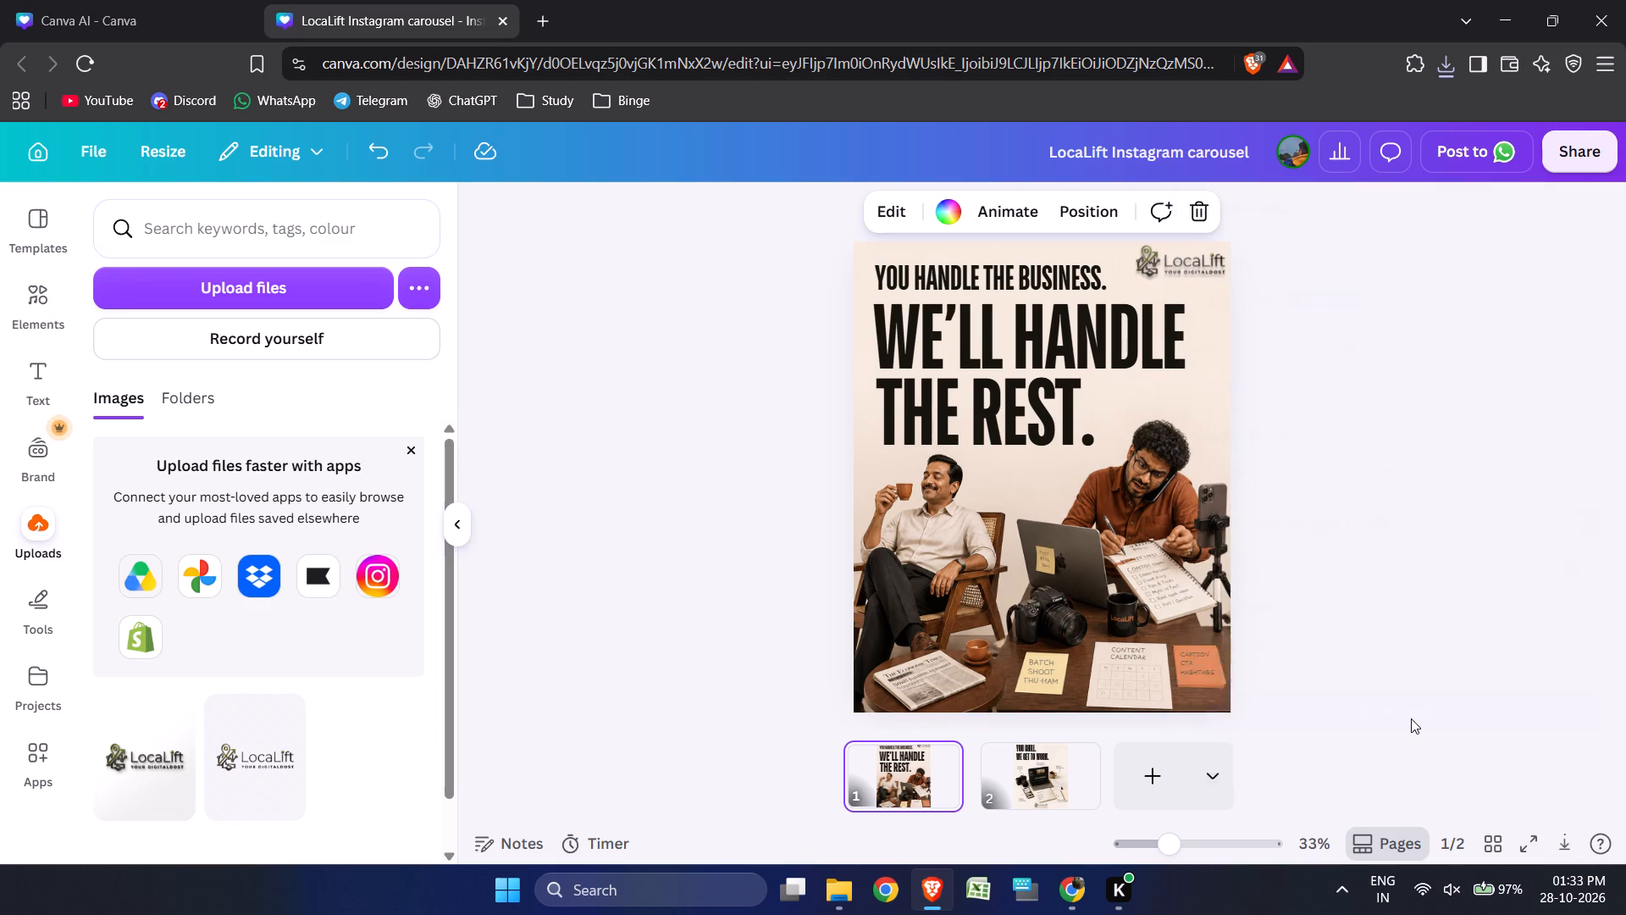
click(1417, 762)
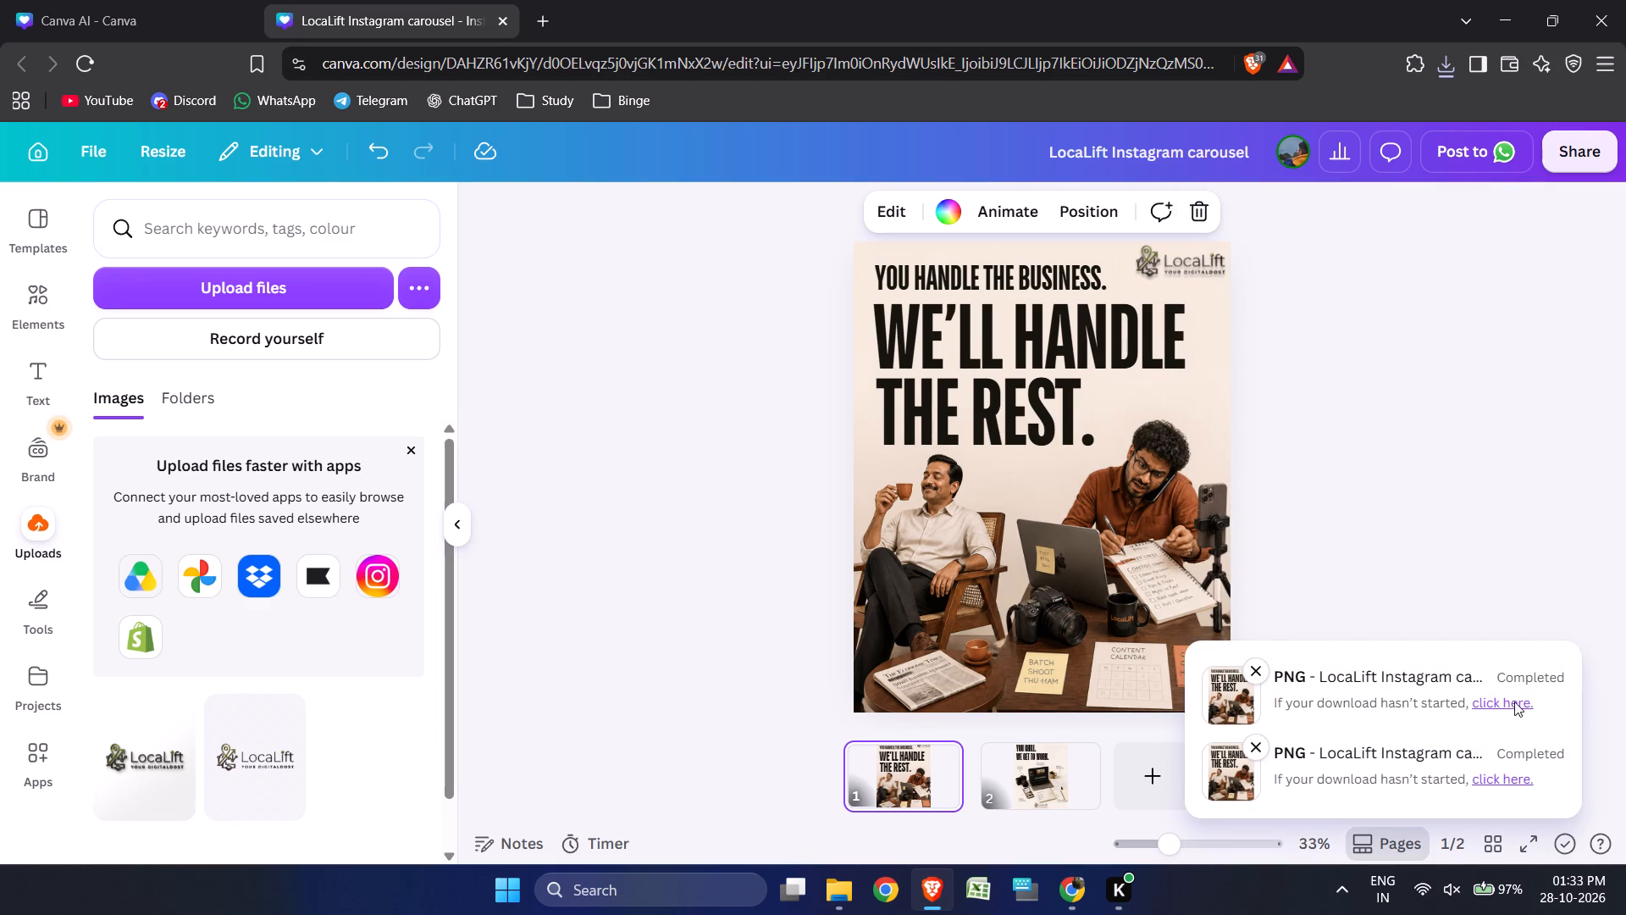
click(1520, 702)
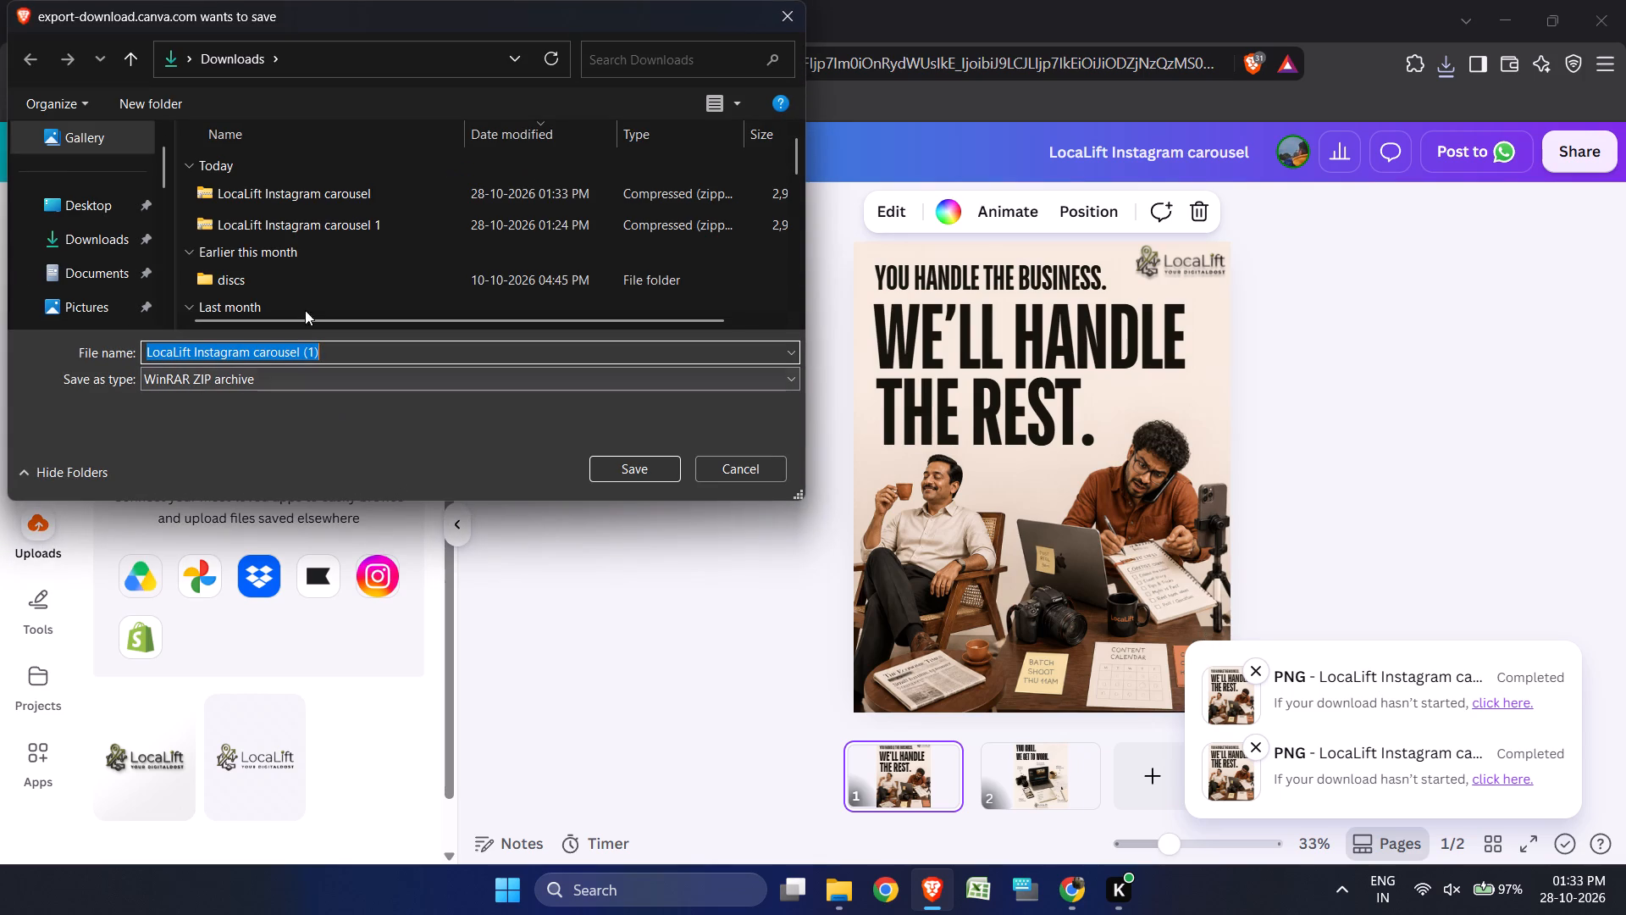
click(84, 202)
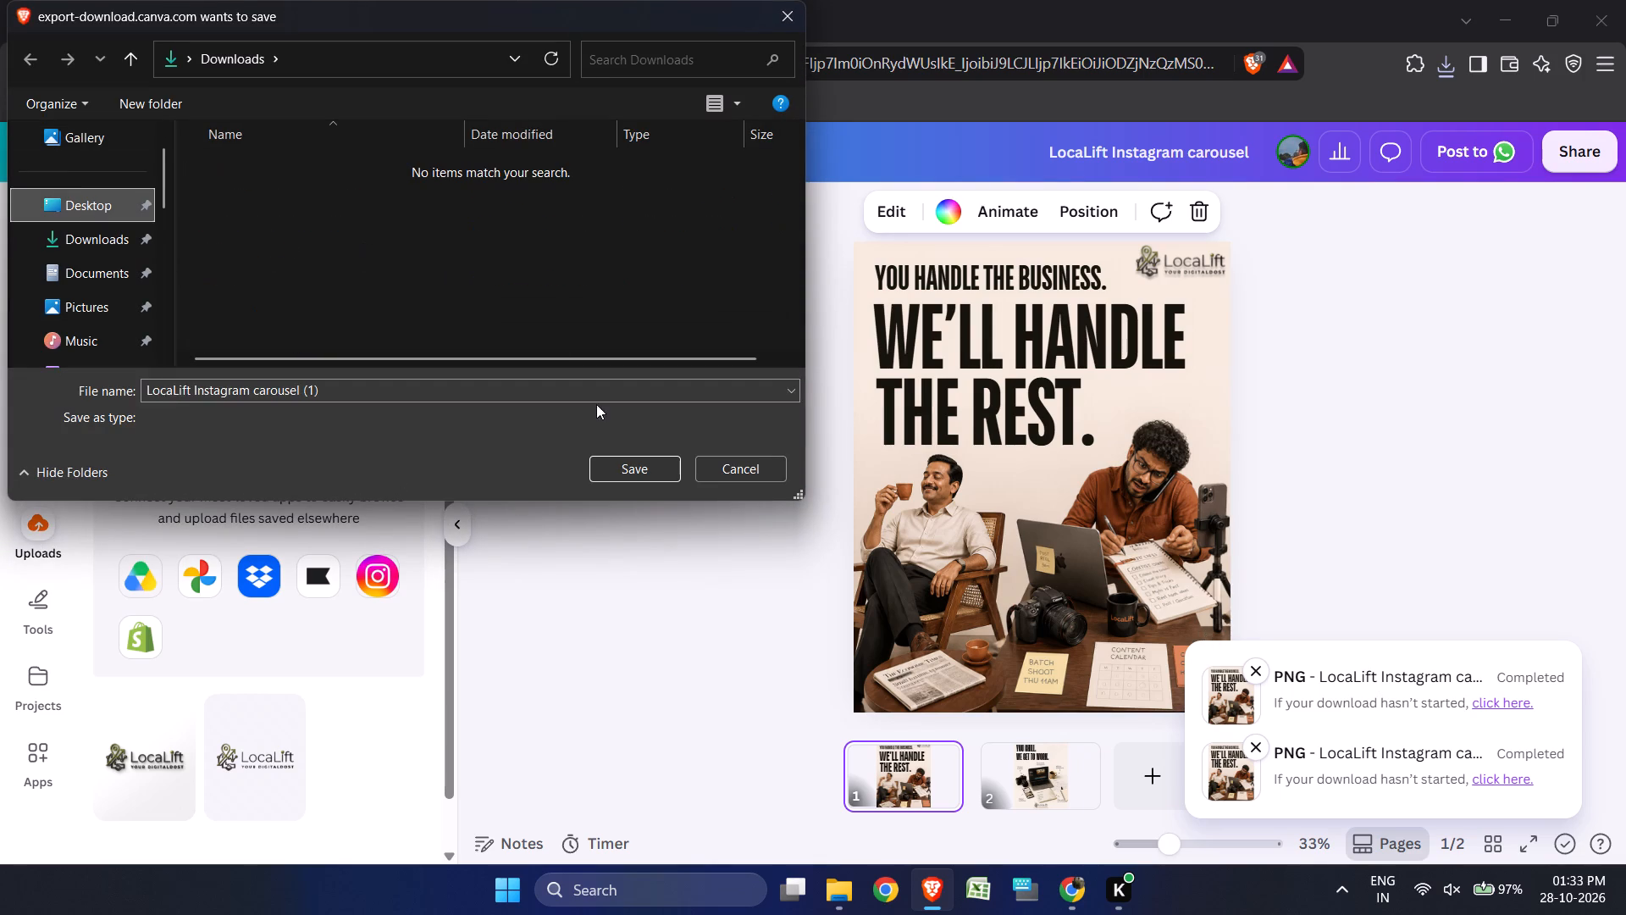
click(656, 467)
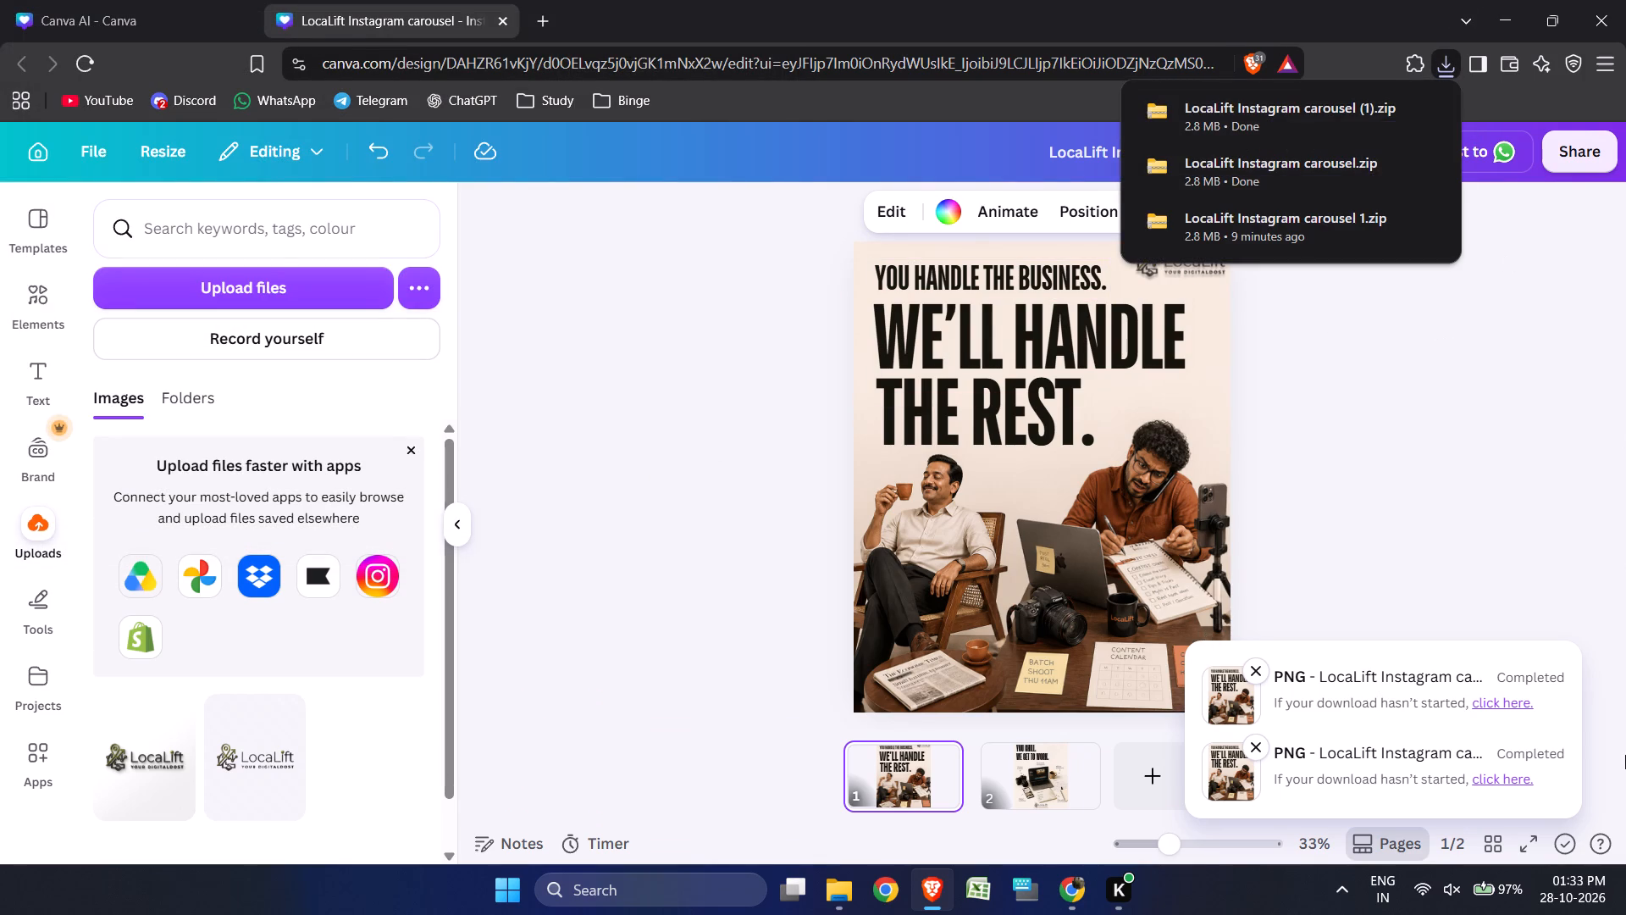
Open the carousel archive on the desktop and check the exported page 1 image in the photo viewer.
click(1625, 909)
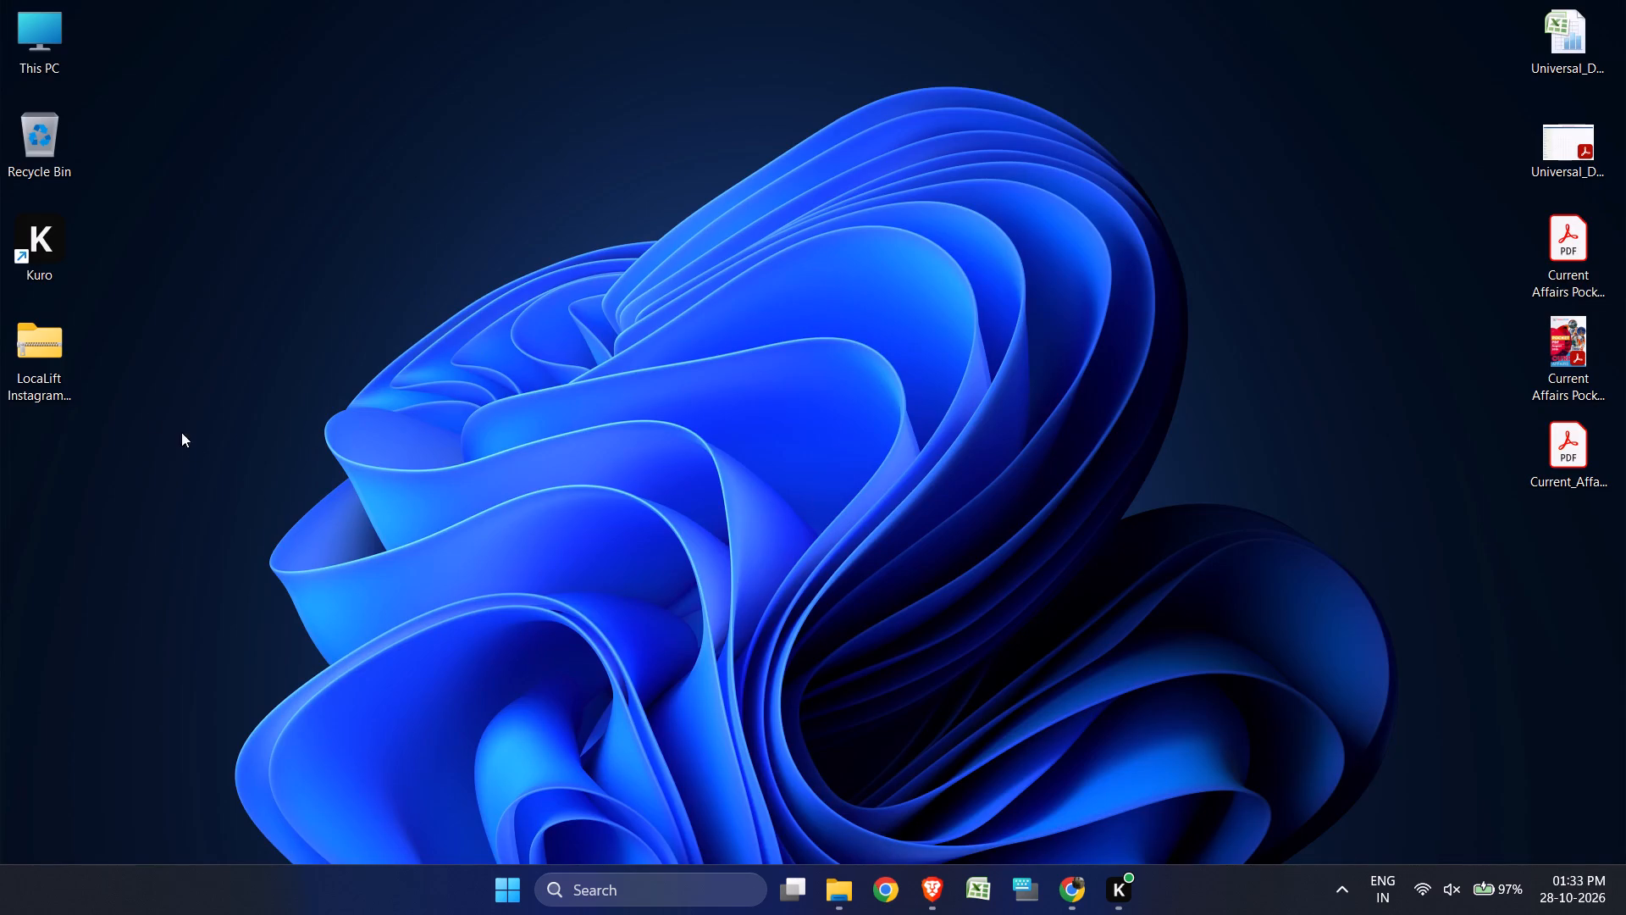
double_click(40, 345)
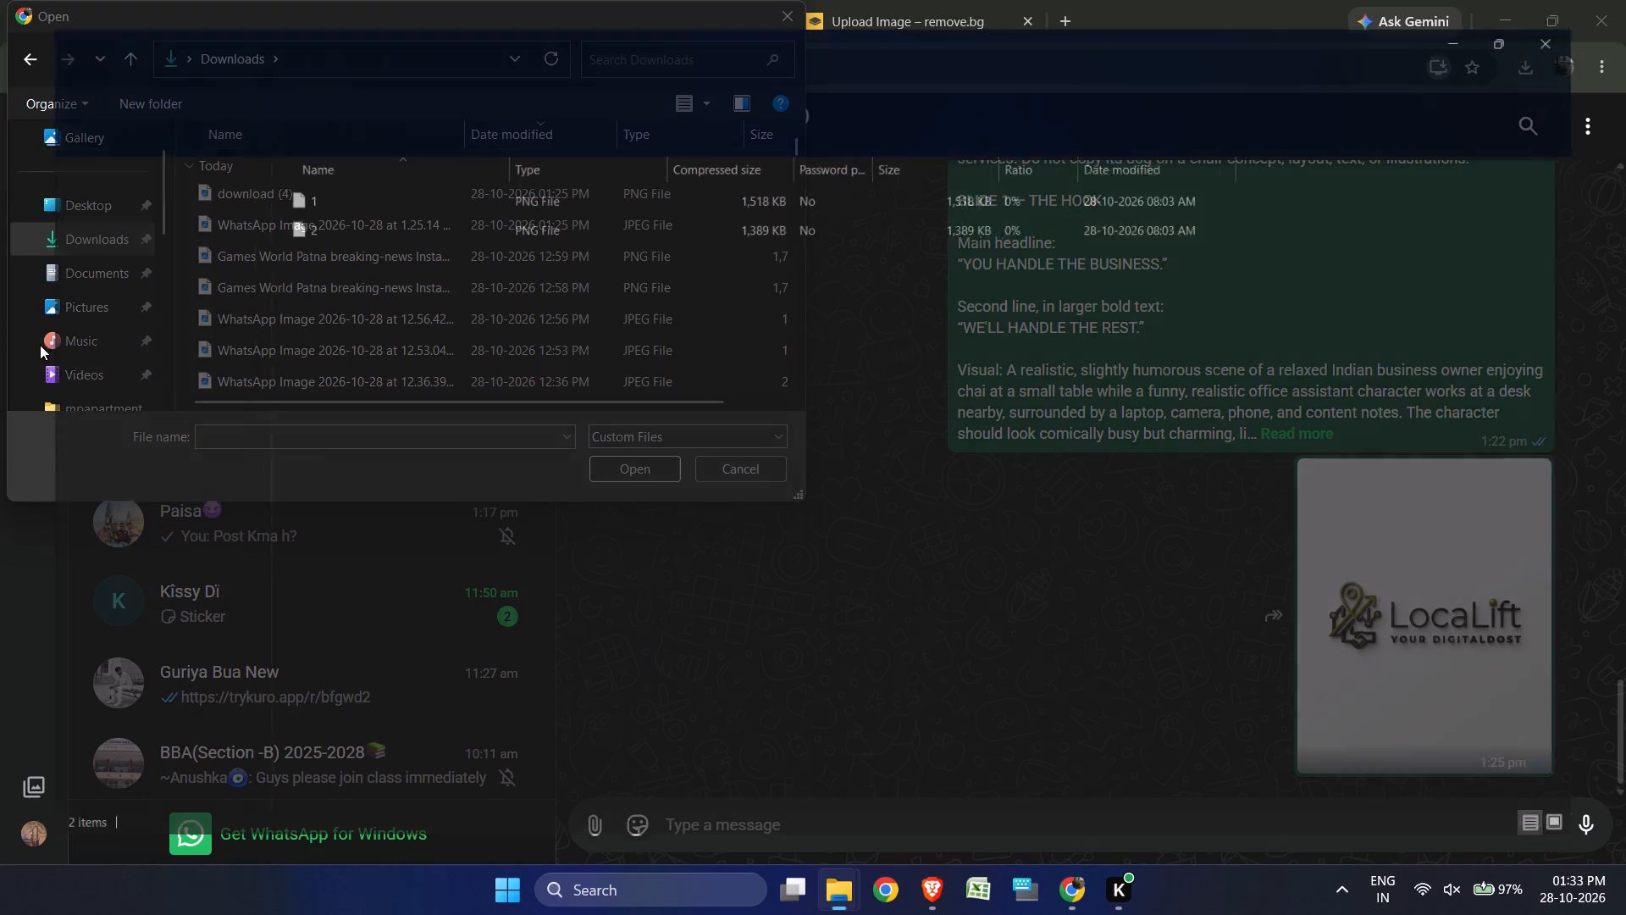
double_click(318, 190)
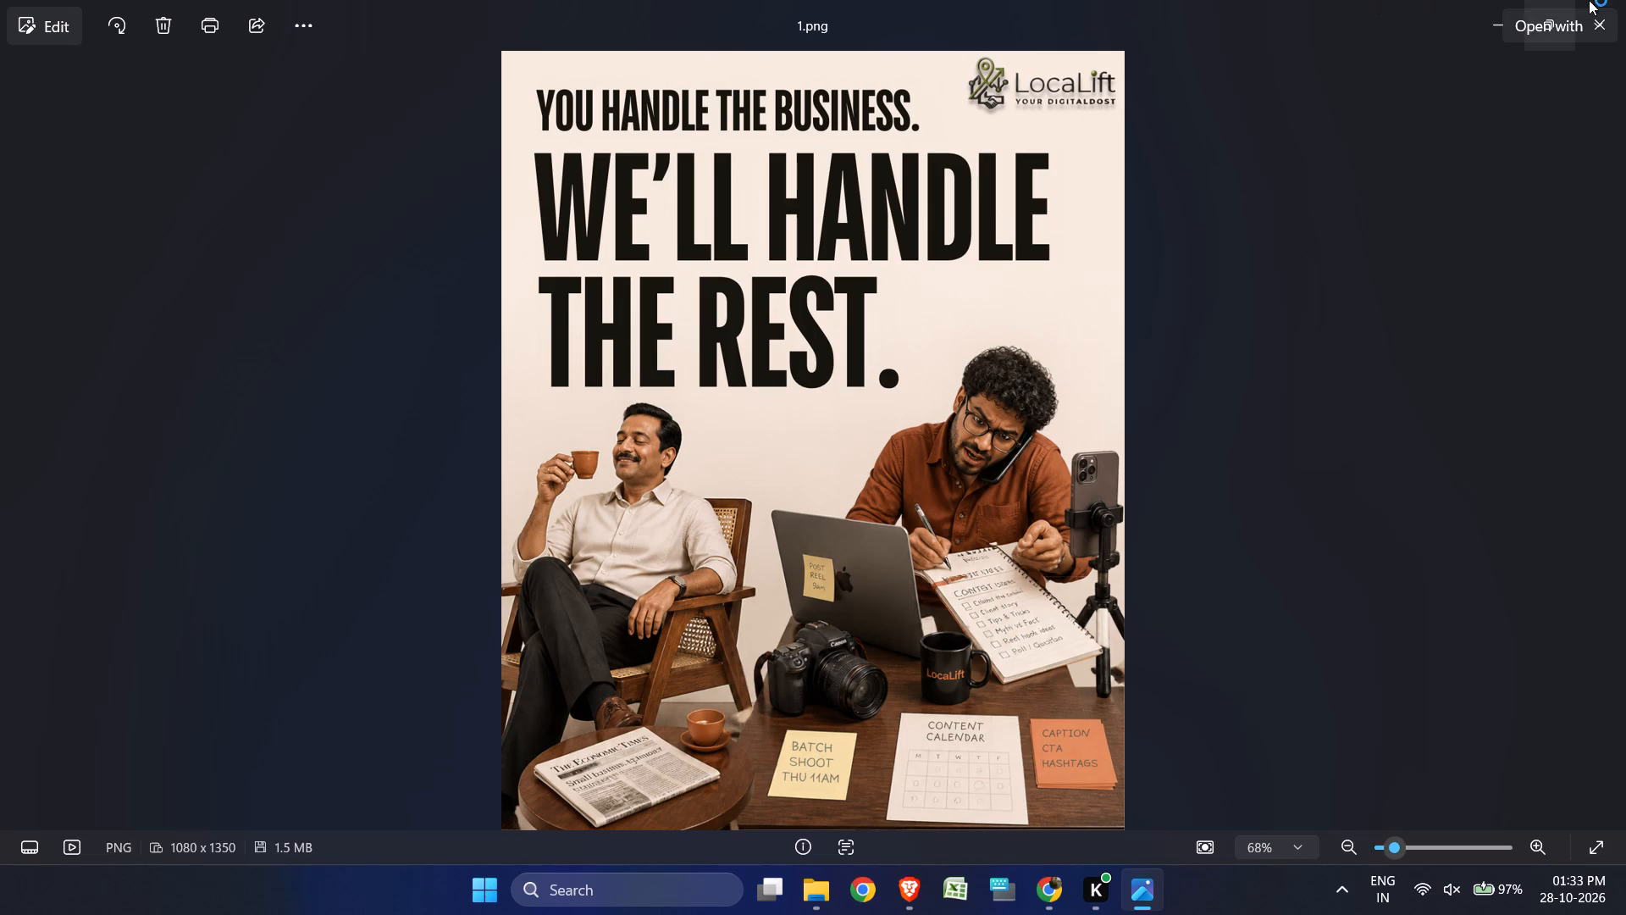
click(1594, 0)
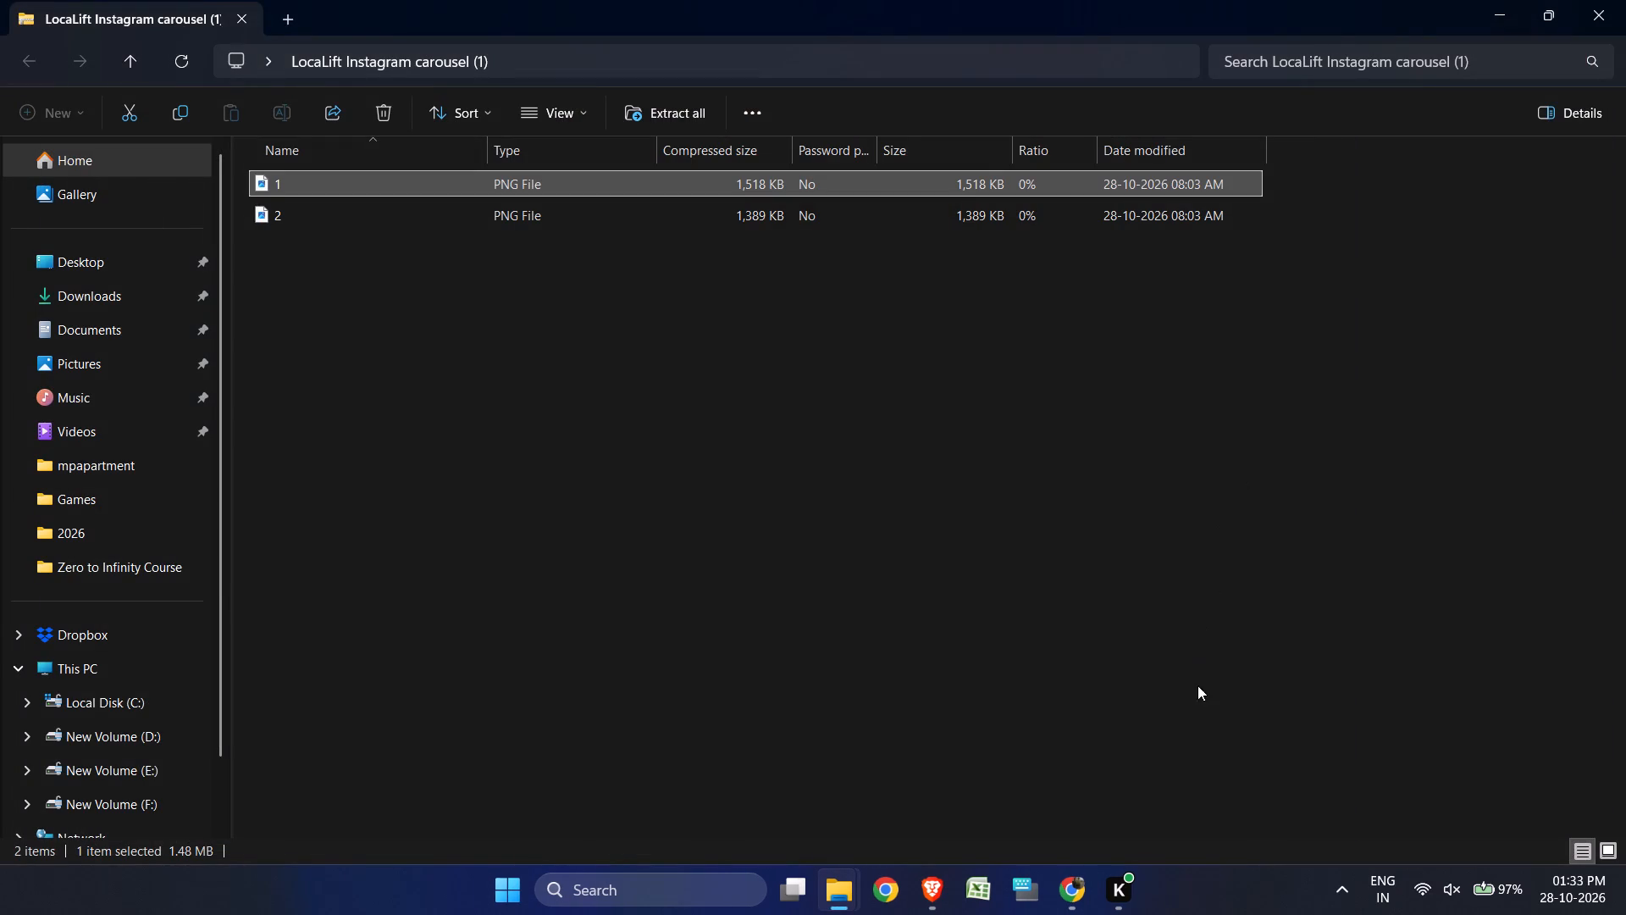
Switch to the WhatsApp chat in Chrome and dismiss the file selection dialog left open there.
click(1070, 889)
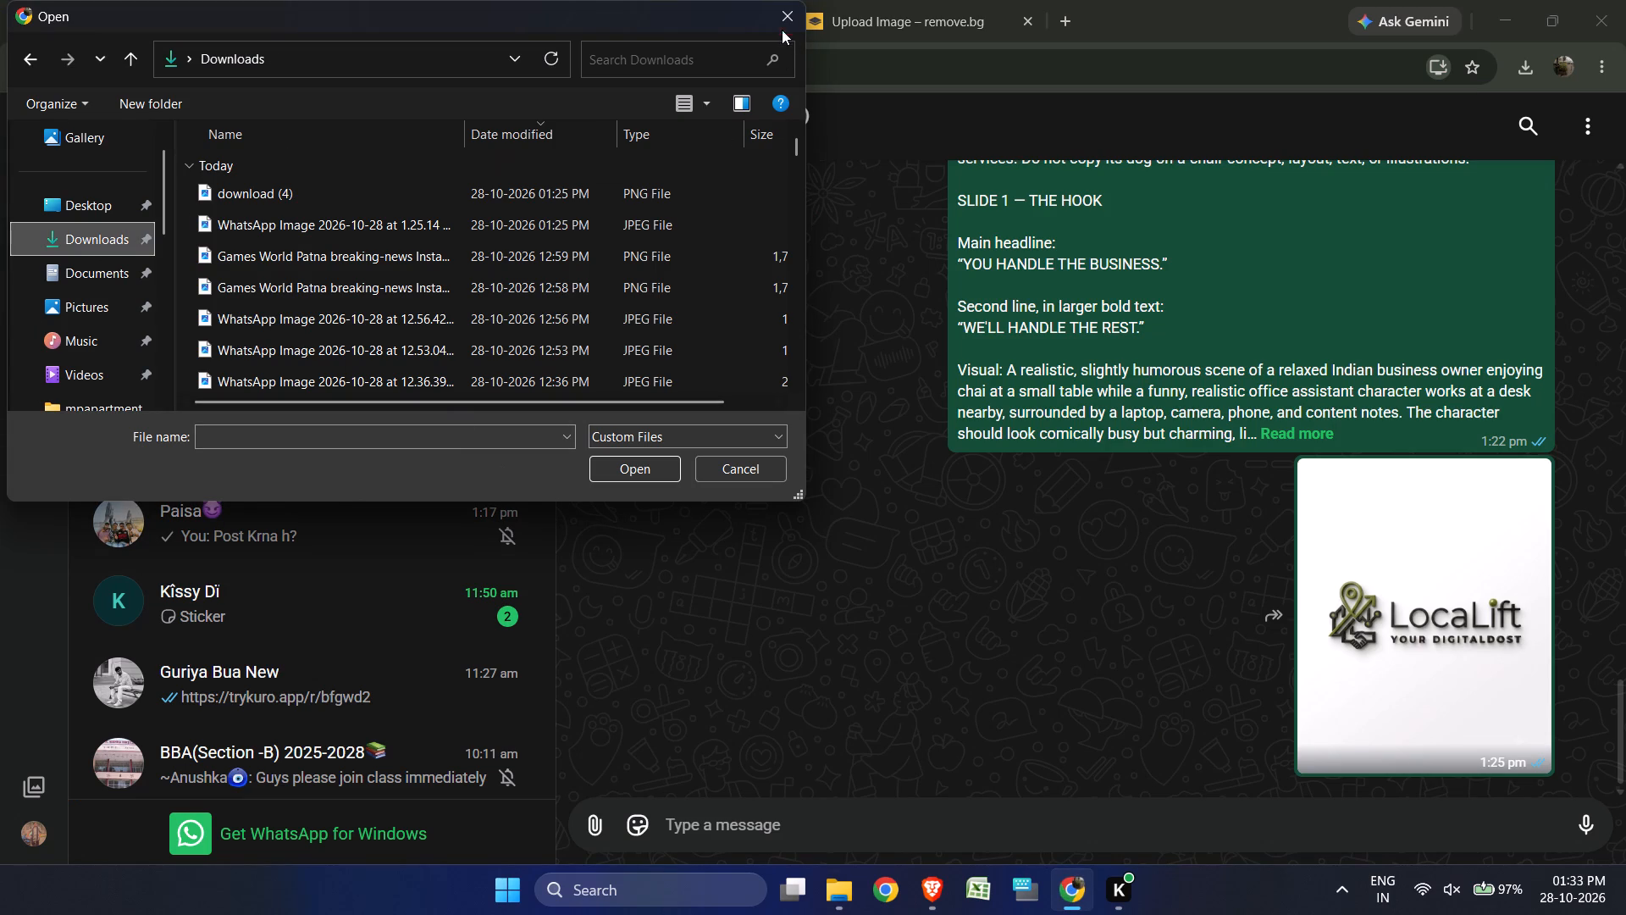
click(767, 19)
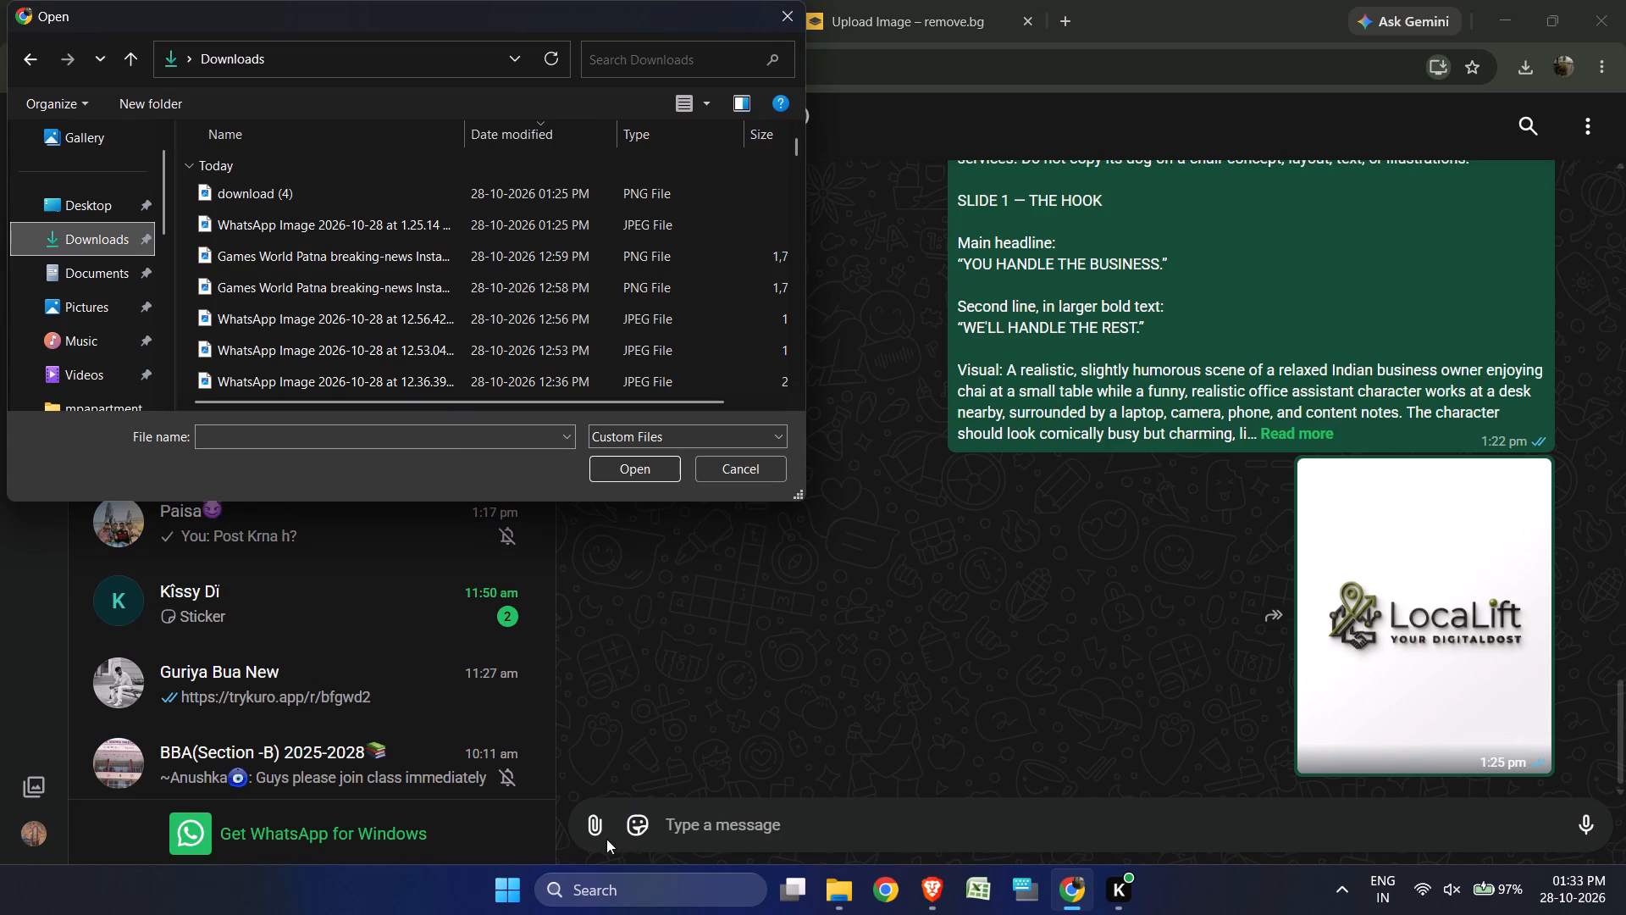